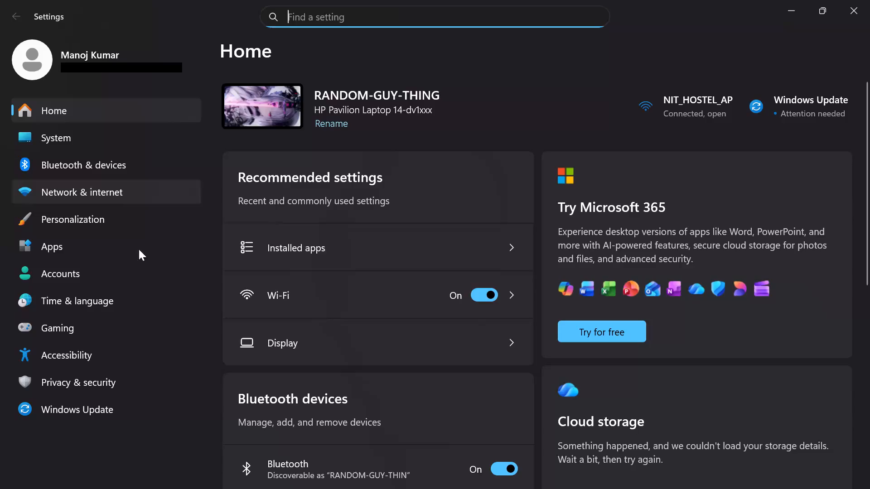
Open the Language & region page under Time & language, briefly switching to the tutorial video in Chrome.
left_click(135, 302)
key("alt+Tab")
key("alt+Tab")
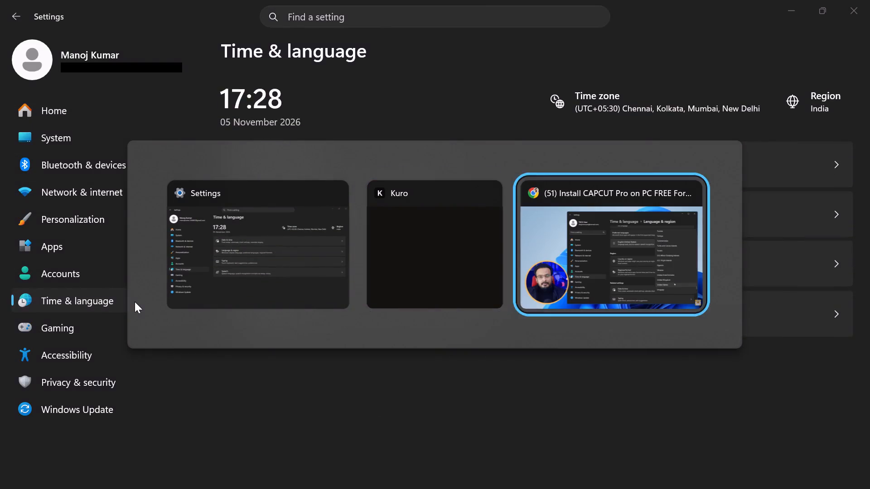
key("space")
key("alt+Tab")
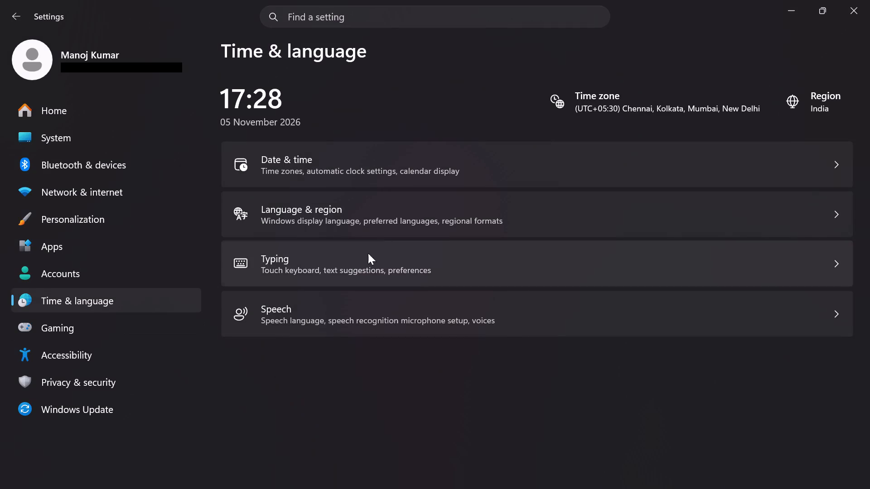
left_click(420, 220)
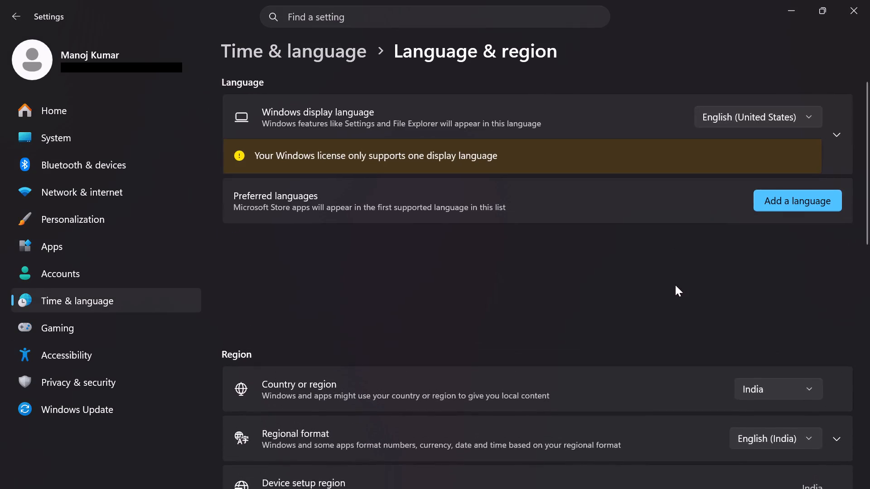
Set the country or region to United Kingdom.
scroll(675, 285, "down", 1)
left_click(814, 311)
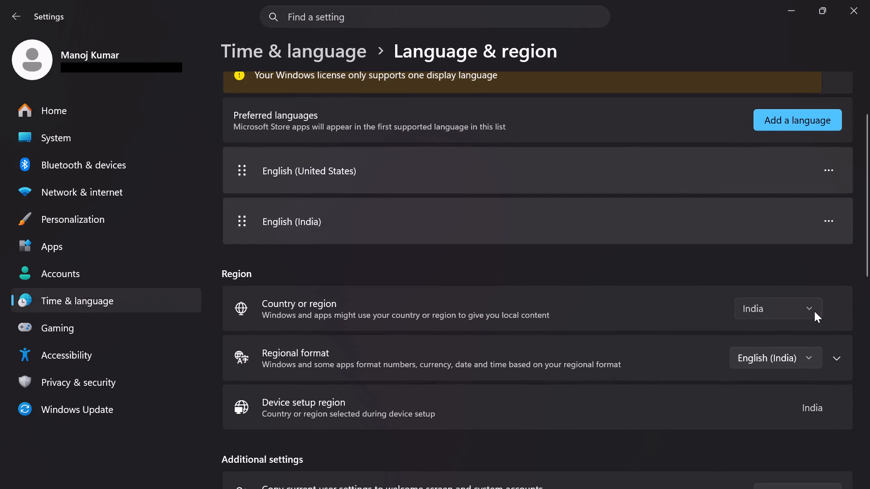
scroll(771, 346, "down", 6)
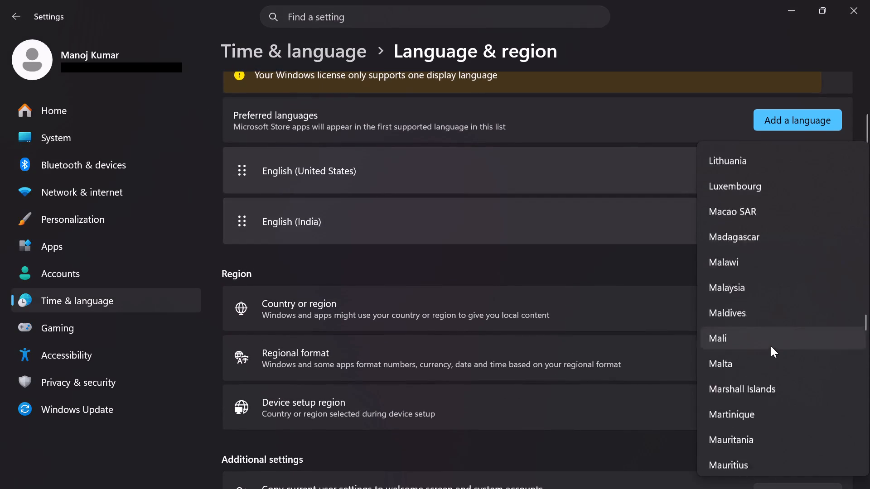
scroll(771, 346, "down", 4)
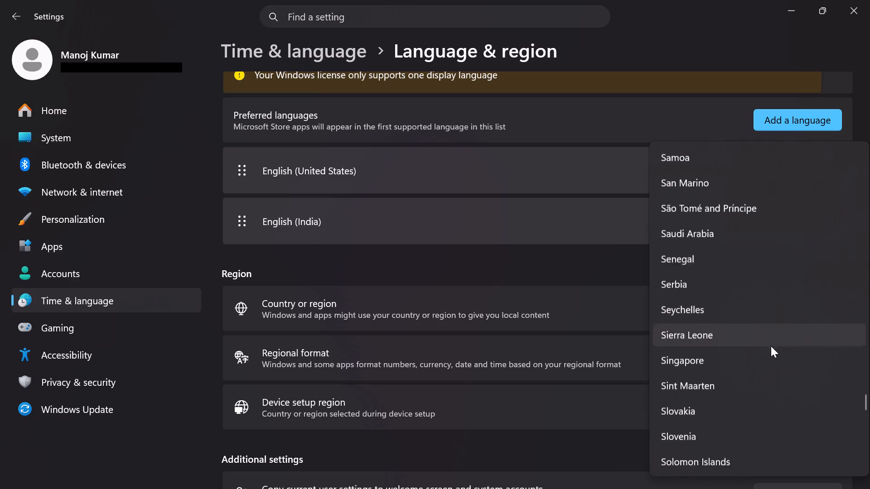
scroll(771, 346, "down", 4)
scroll(771, 346, "up", 1)
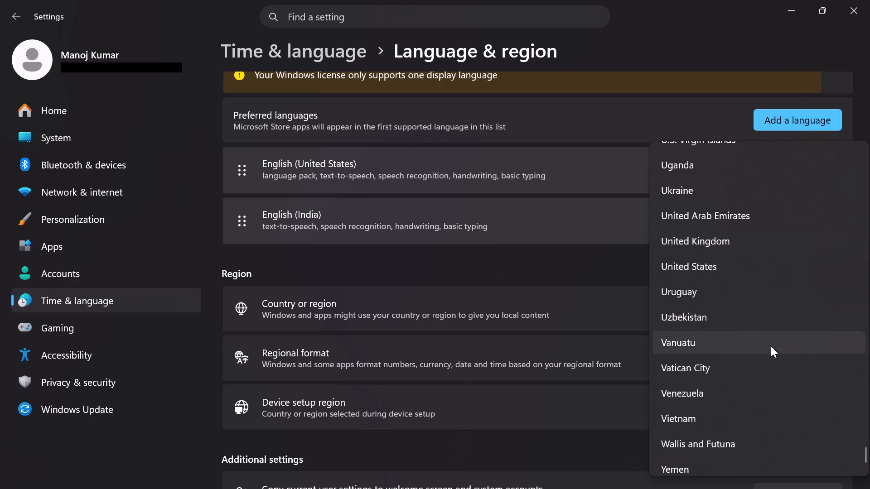
scroll(771, 346, "up", 1)
left_click(780, 272)
Replay the region settings part of the tutorial video in Chrome, and set the regional format to English (American Samoa) in Settings.
key("alt+Tab")
key("space")
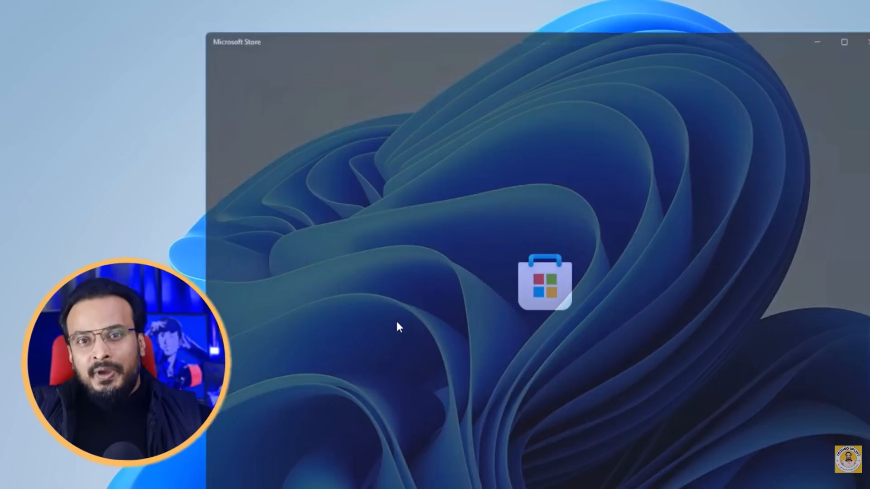
key("Left")
key("space")
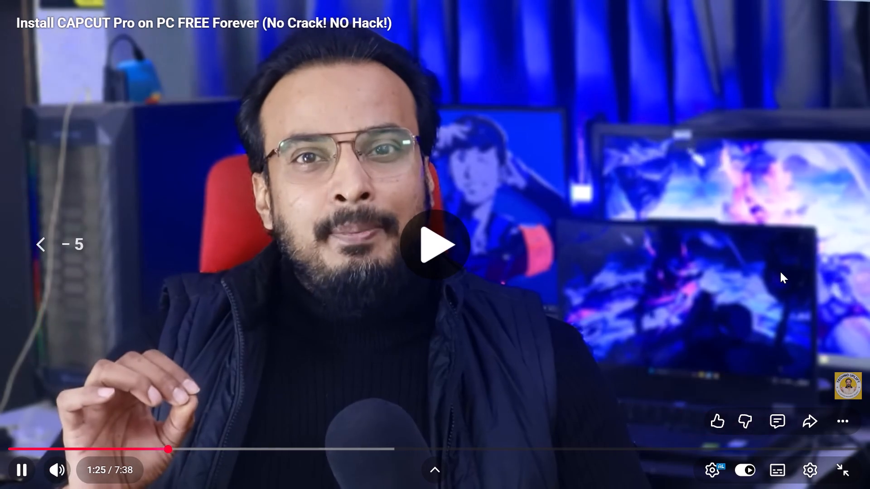
key("Left")
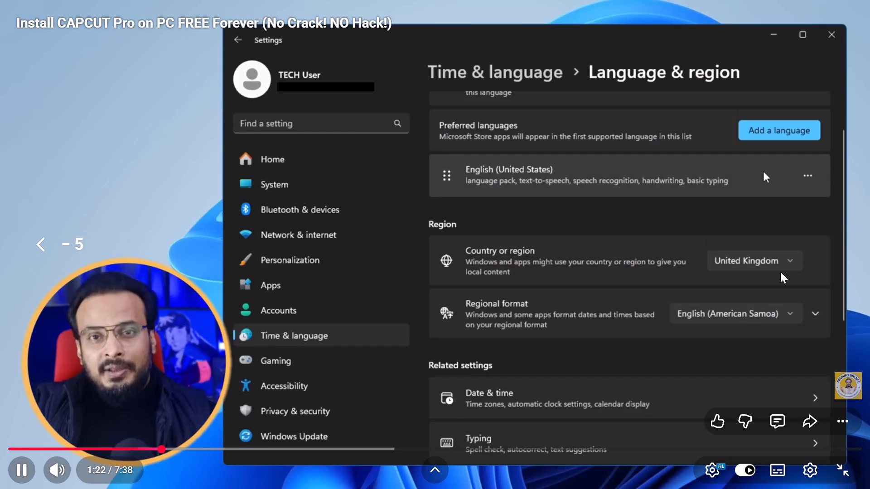
key("alt+Tab")
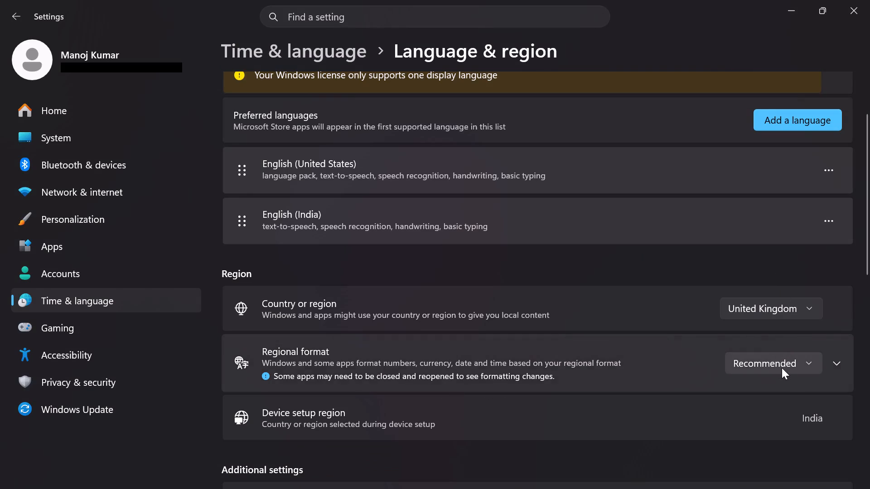
left_click(782, 368)
key("alt+Tab")
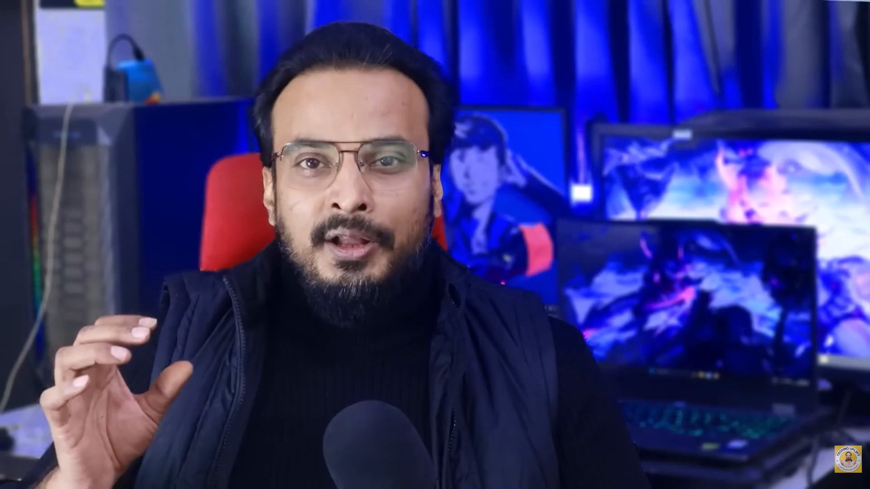
key("Left")
key("space")
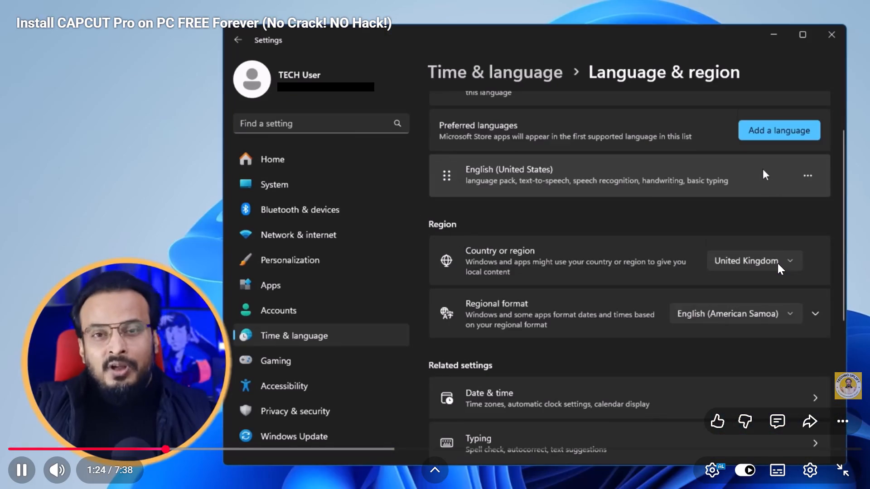
key("alt+Tab")
scroll(774, 290, "up", 2)
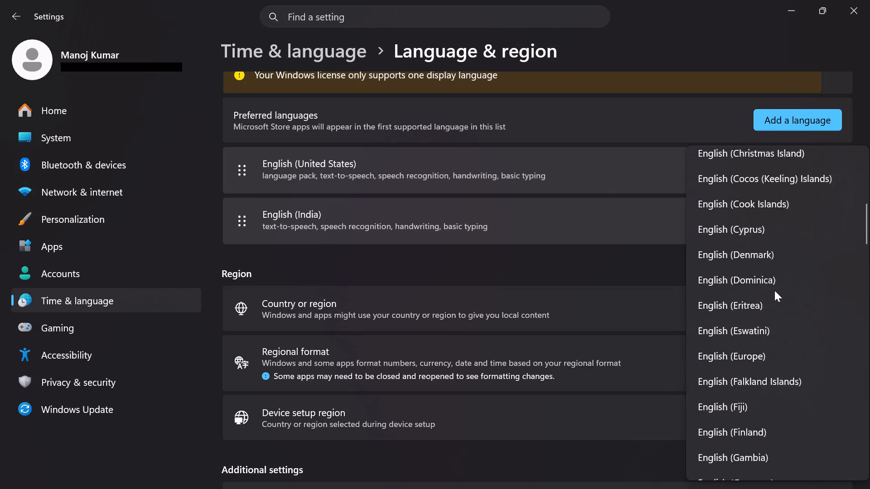
scroll(774, 290, "up", 1)
left_click(802, 206)
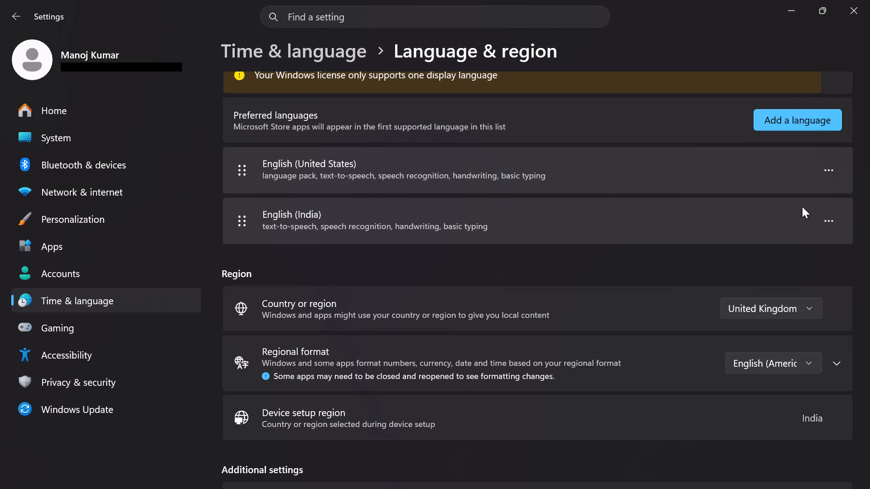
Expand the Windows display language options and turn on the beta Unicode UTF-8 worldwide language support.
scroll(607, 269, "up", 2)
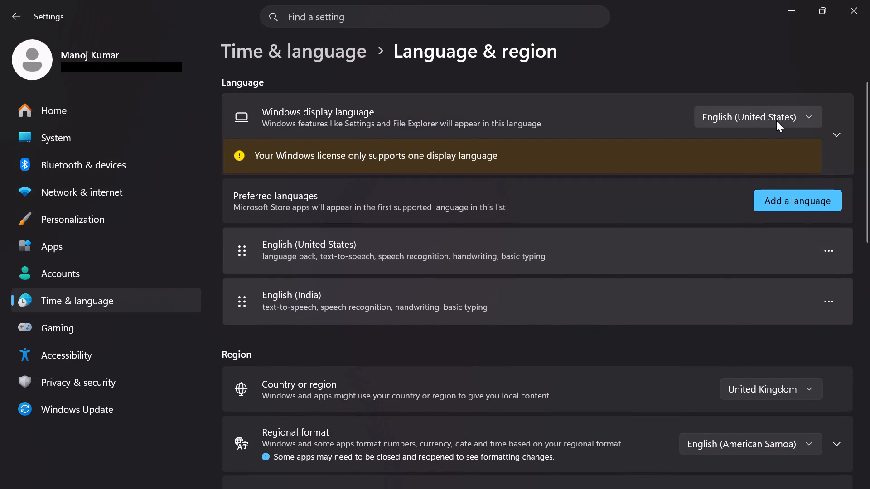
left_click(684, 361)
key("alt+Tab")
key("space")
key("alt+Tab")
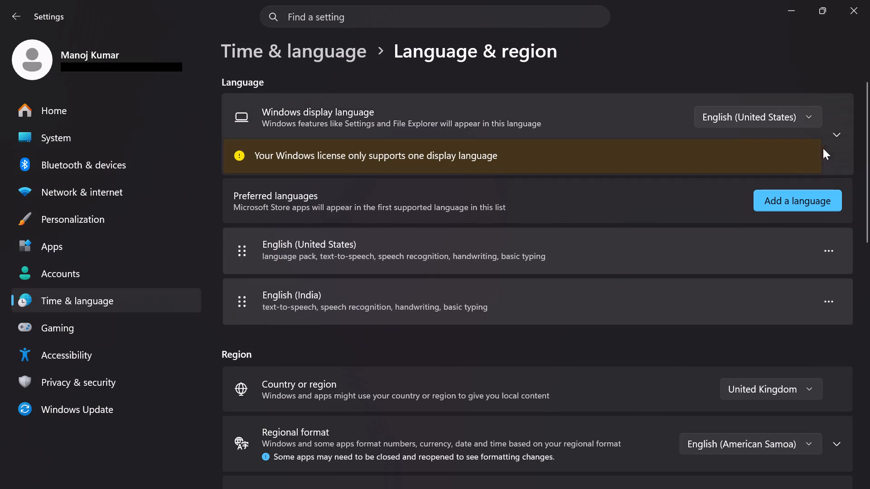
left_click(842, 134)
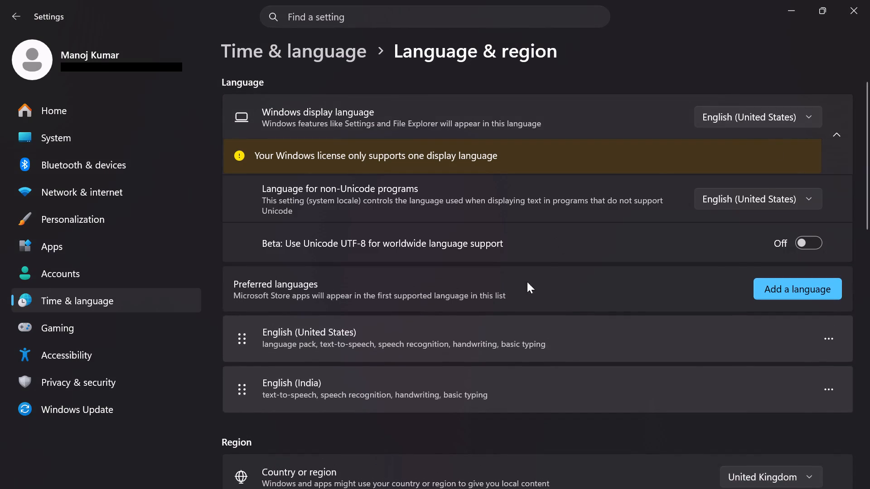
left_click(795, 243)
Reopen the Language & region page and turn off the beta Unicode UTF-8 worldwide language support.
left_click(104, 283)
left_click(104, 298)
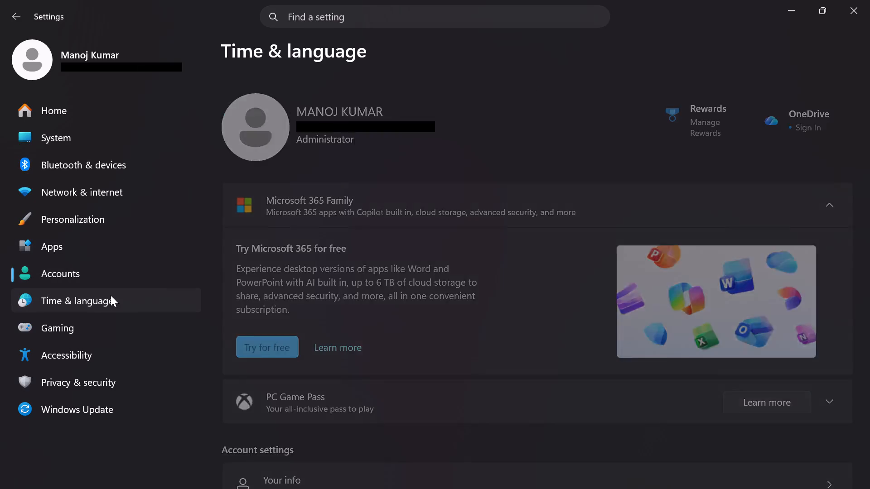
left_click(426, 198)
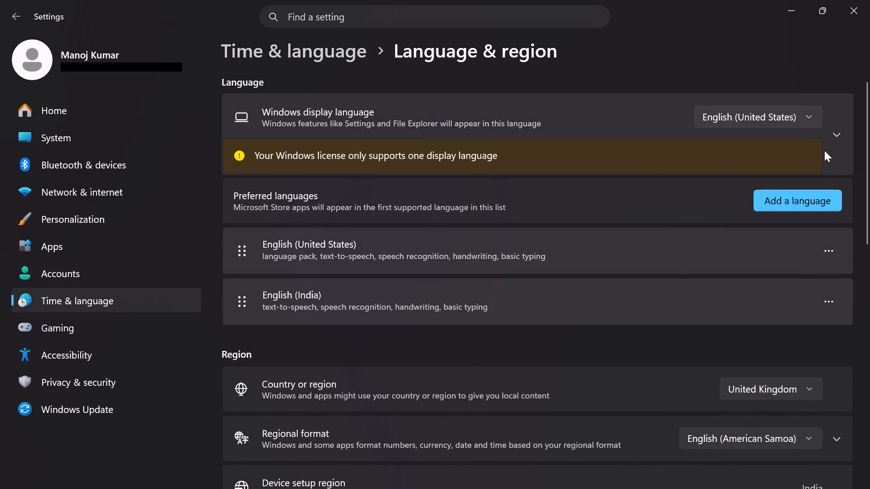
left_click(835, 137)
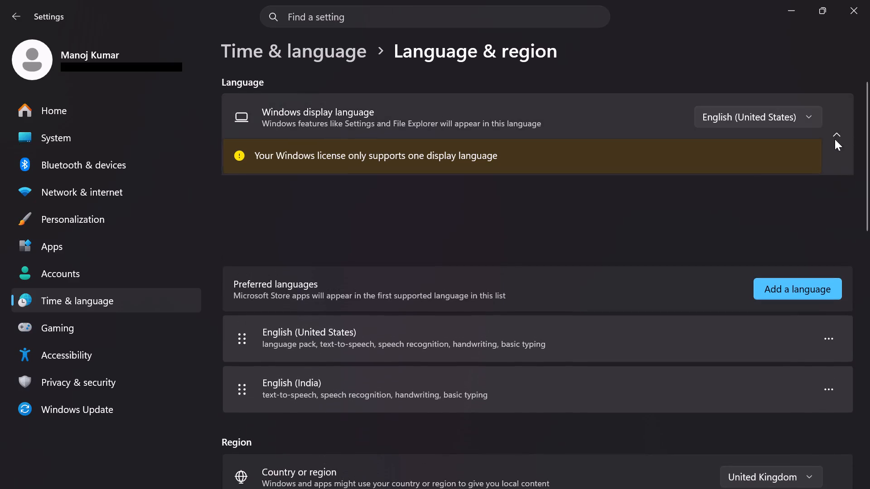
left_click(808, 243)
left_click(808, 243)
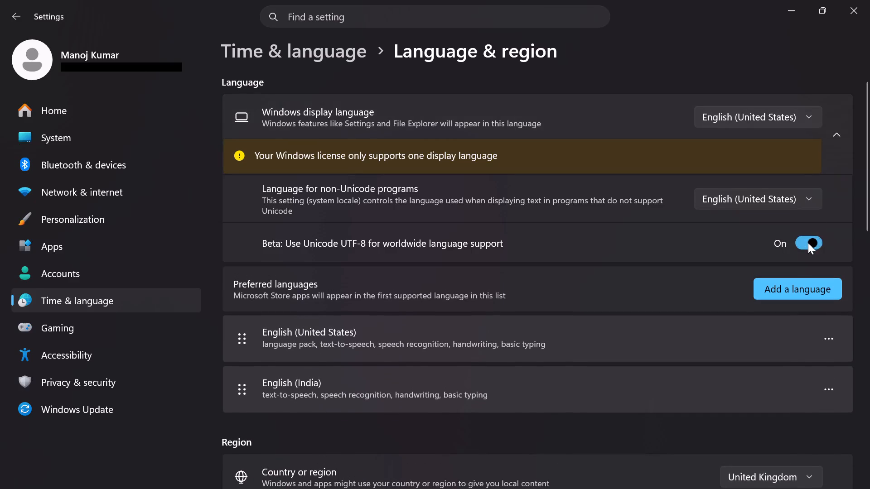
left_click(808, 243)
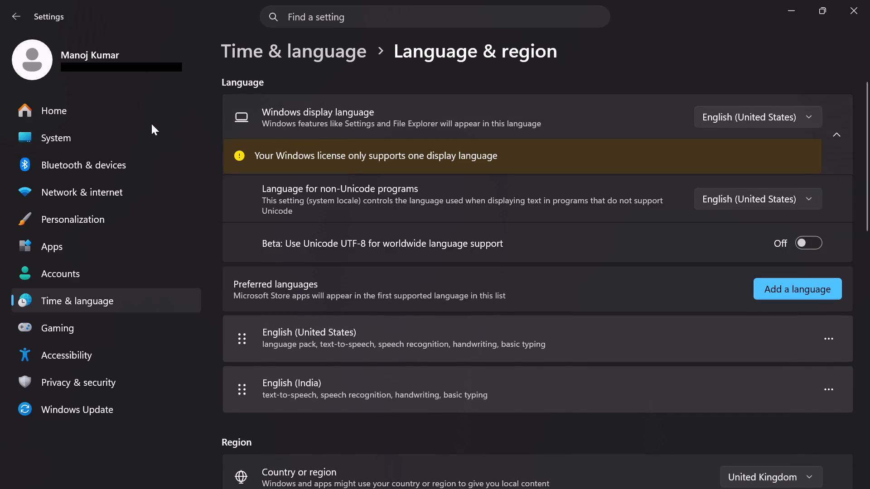
Close the Settings window.
left_click(151, 124)
left_click(153, 118)
left_click(869, 0)
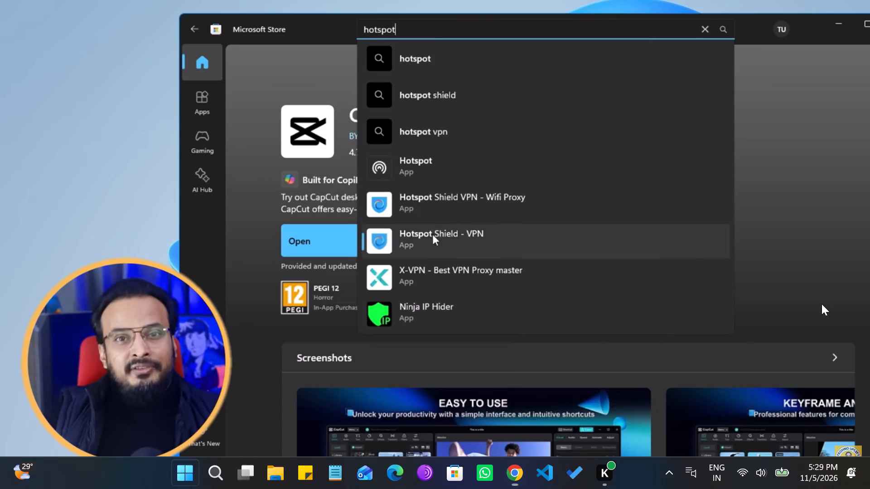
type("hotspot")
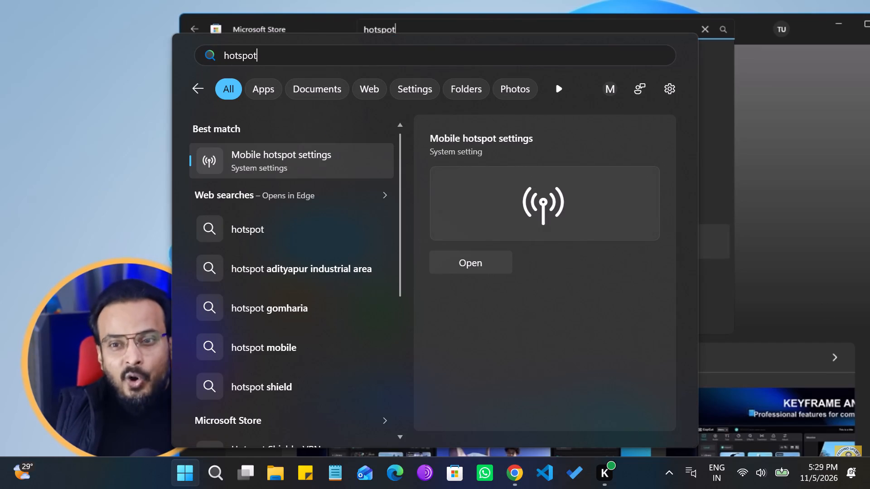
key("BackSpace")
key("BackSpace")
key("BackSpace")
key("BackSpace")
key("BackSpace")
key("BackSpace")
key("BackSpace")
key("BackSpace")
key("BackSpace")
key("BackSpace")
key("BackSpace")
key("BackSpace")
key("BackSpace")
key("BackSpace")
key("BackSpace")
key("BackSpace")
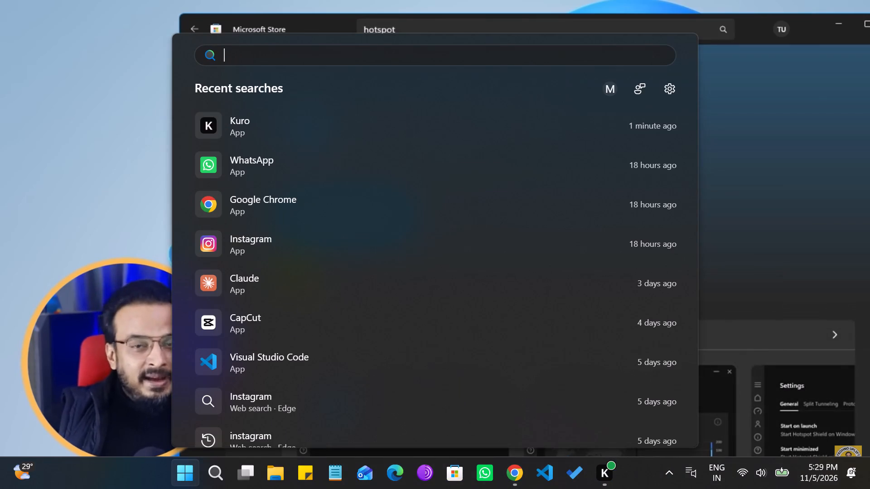
Open Microsoft Store, pause the tutorial video in Chrome, and search the store for hotspot.
left_click(452, 476)
key("alt+Tab")
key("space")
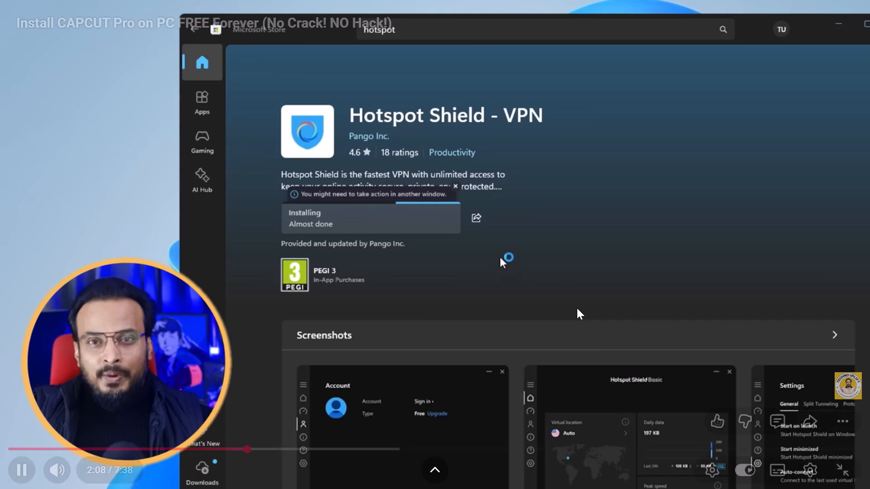
key("alt+Tab")
key("alt+Tab")
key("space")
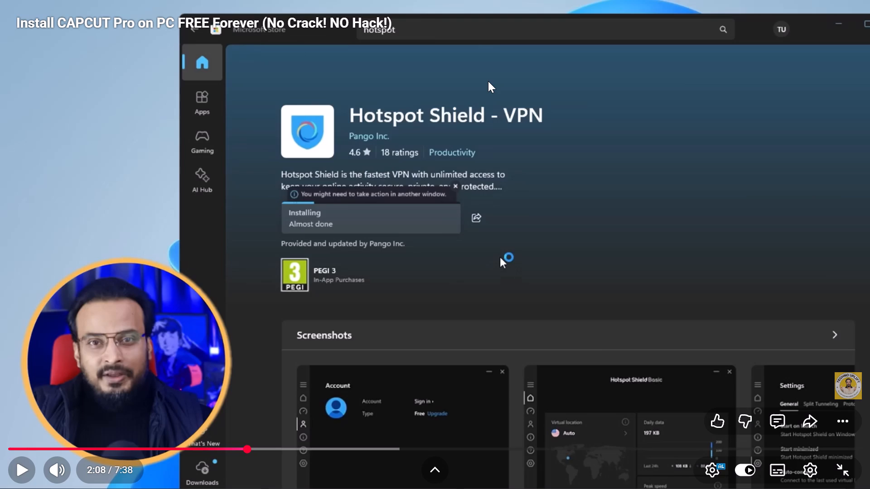
key("alt+Tab")
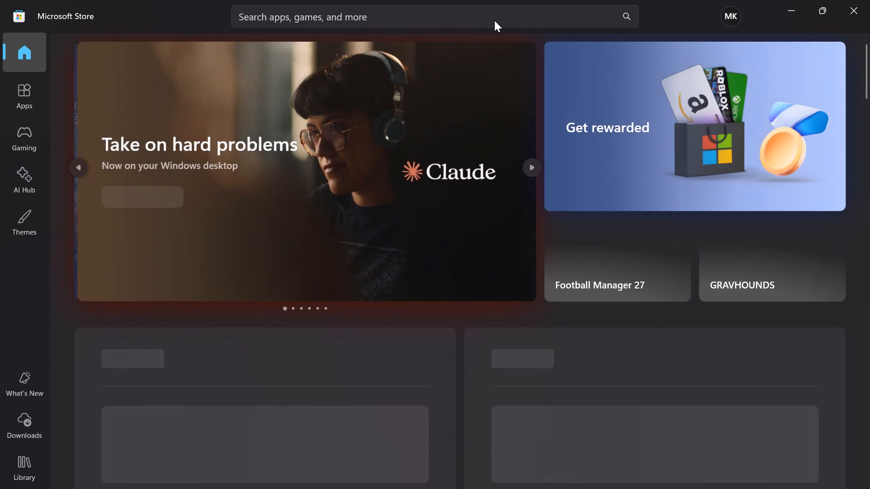
left_click(495, 18)
left_click(495, 18)
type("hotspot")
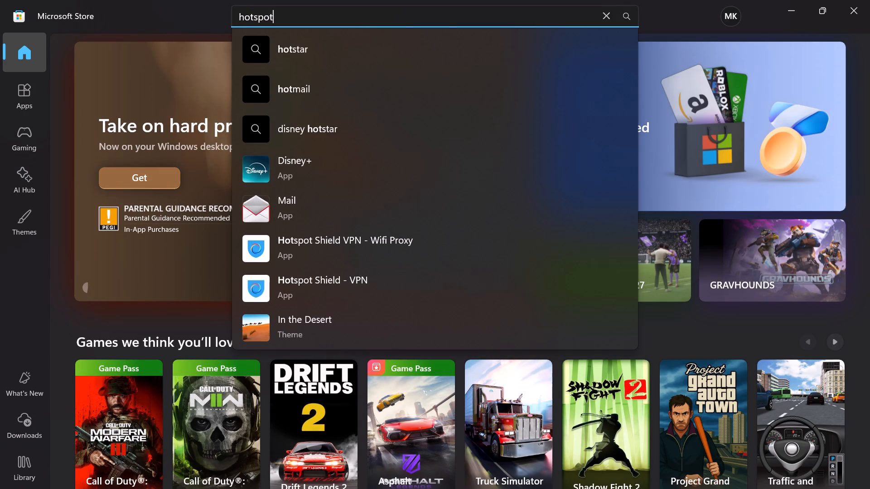
Recheck the app shown in the tutorial video, and start installing Hotspot Shield - VPN from Microsoft Store.
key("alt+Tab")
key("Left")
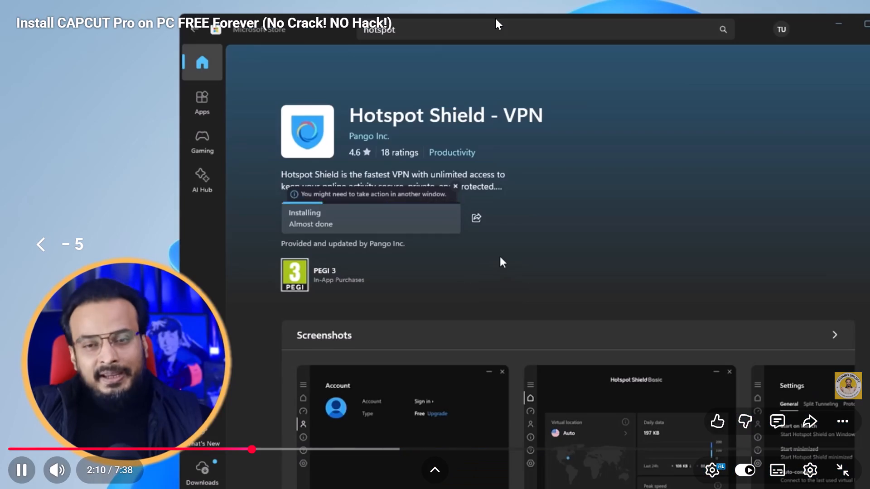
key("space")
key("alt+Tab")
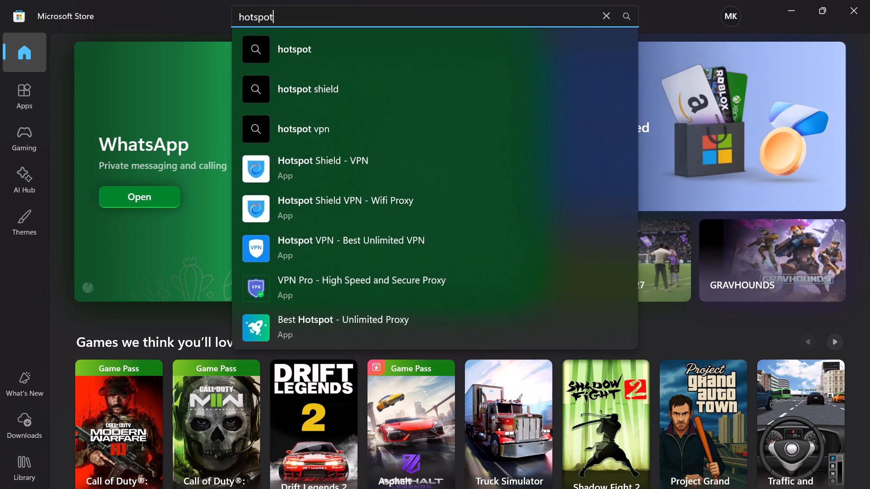
left_click(449, 160)
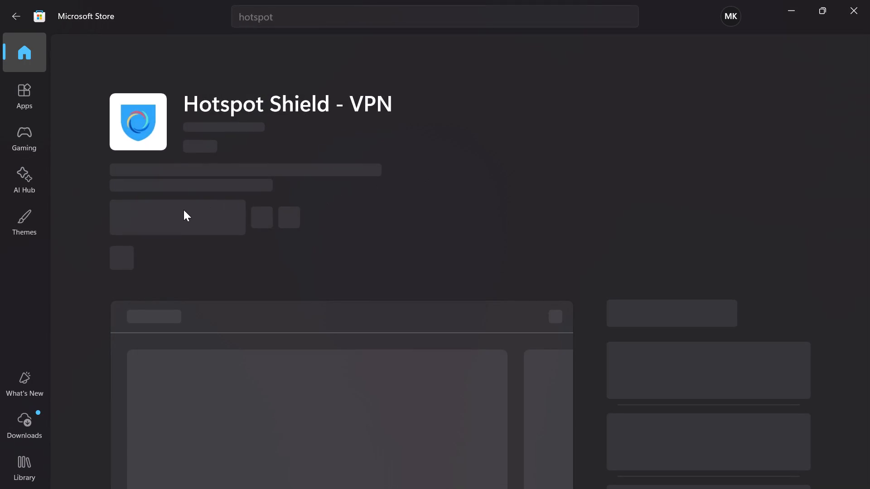
left_click(179, 232)
Continue watching the tutorial video in Chrome, checking the Hotspot Shield - VPN installation in Microsoft Store in between.
key("alt+Tab")
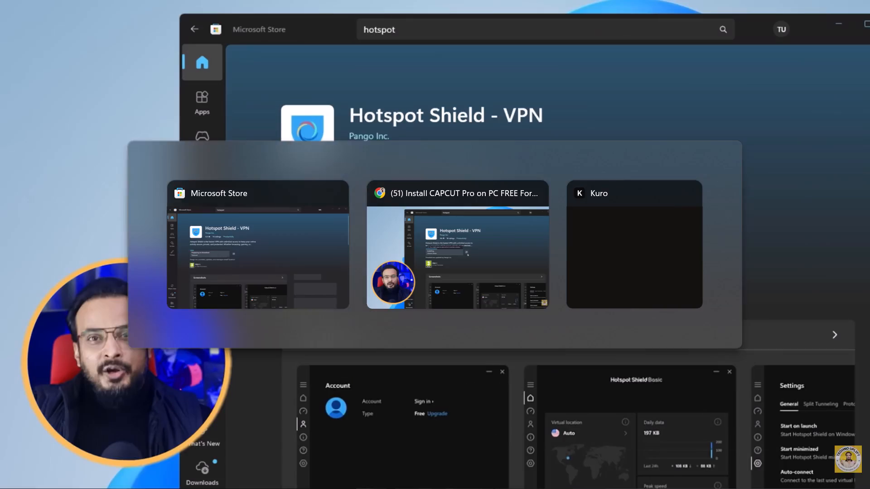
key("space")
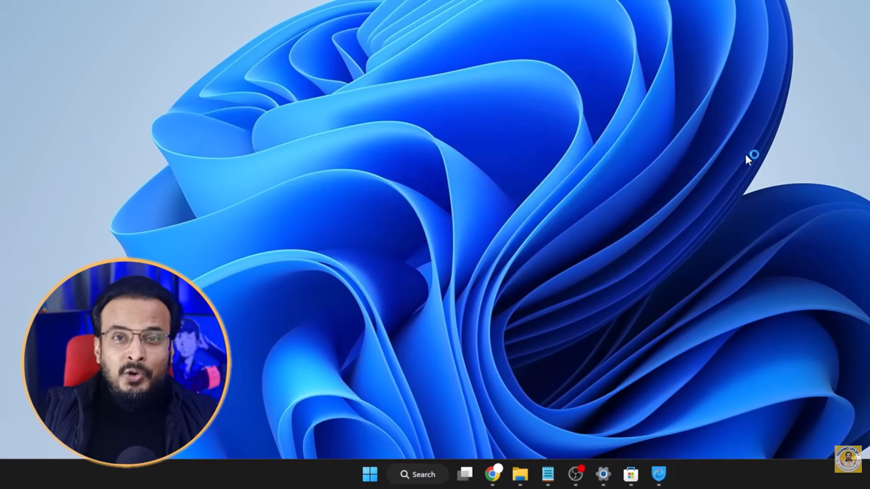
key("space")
key("alt+Tab")
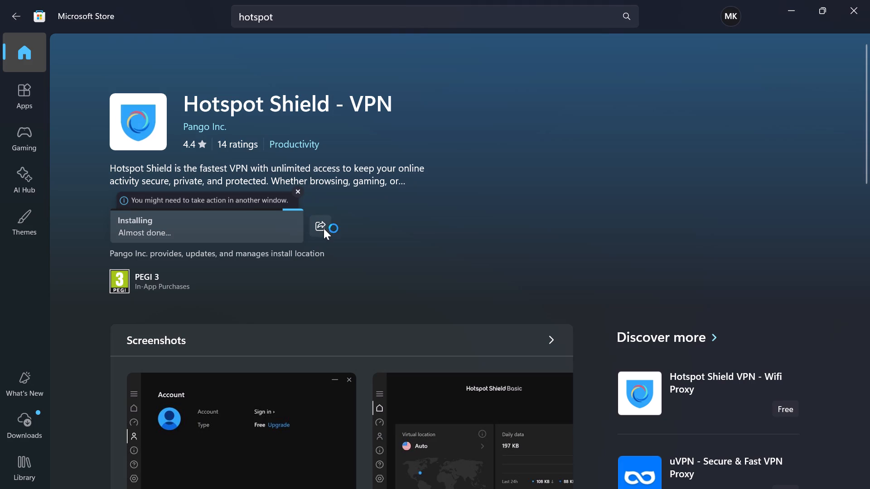
key("alt+Tab")
key("alt+Tab")
left_click(126, 197)
key("alt+Tab")
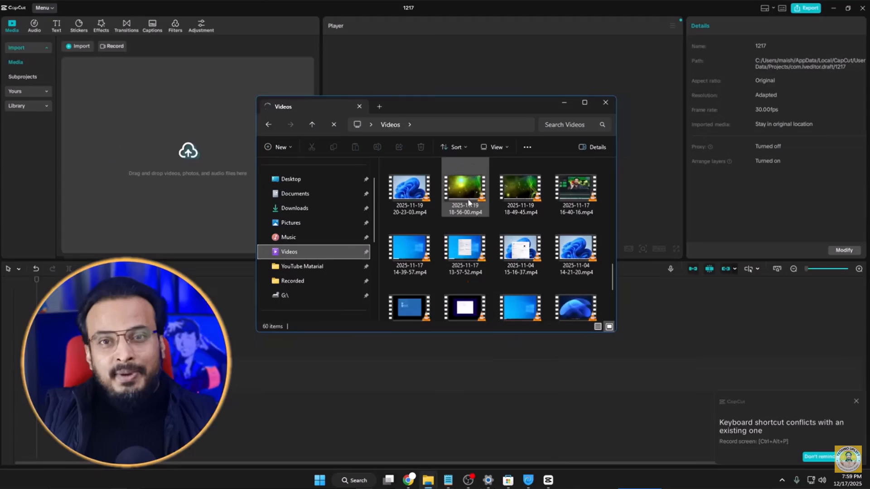
left_click(491, 249)
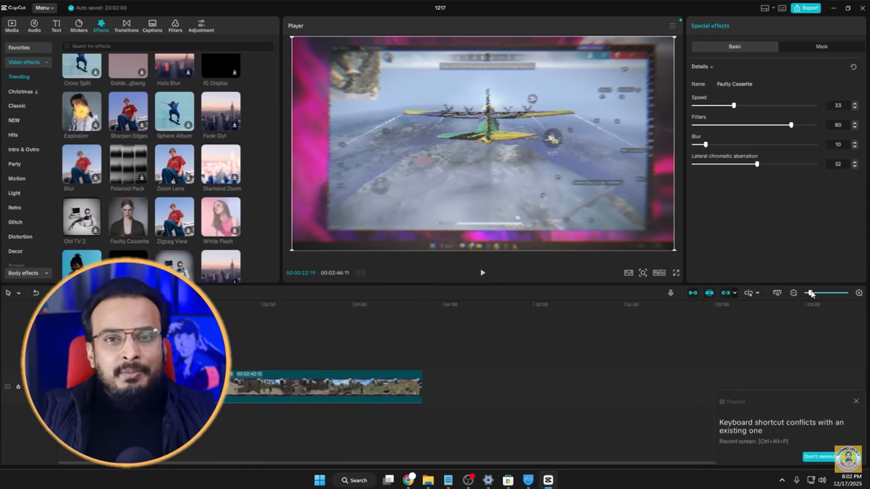
Pause the tutorial video in Chrome at the CapCut export demonstration.
key("space")
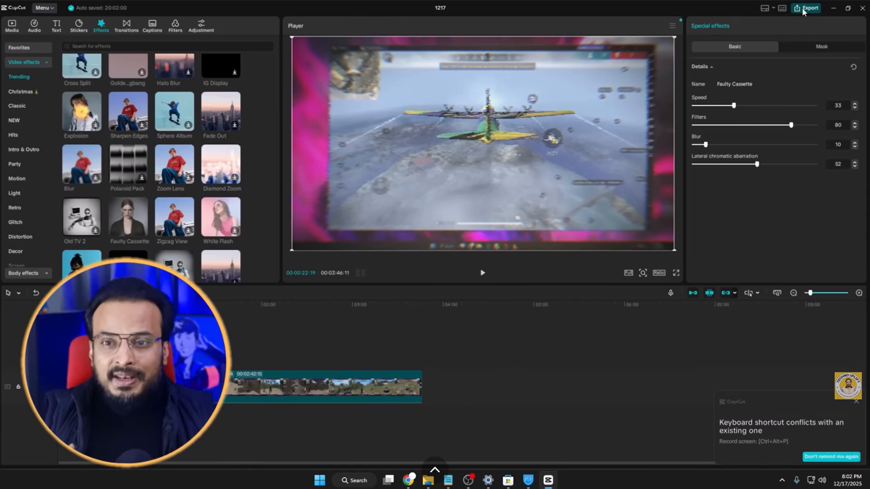
Watch the tutorial's CapCut export demonstration in short stretches, pausing and resuming the video.
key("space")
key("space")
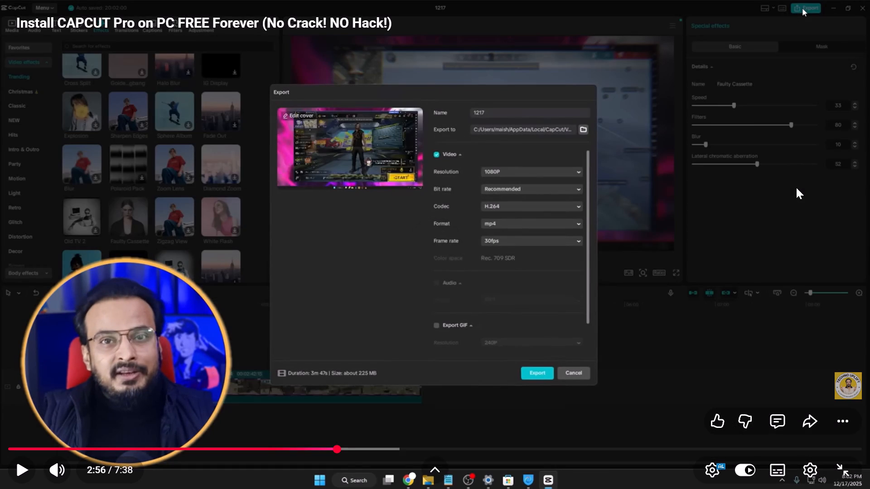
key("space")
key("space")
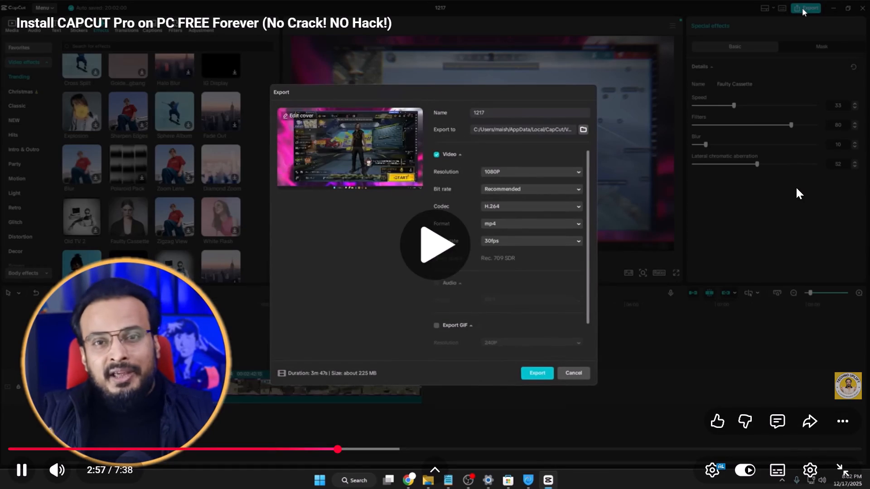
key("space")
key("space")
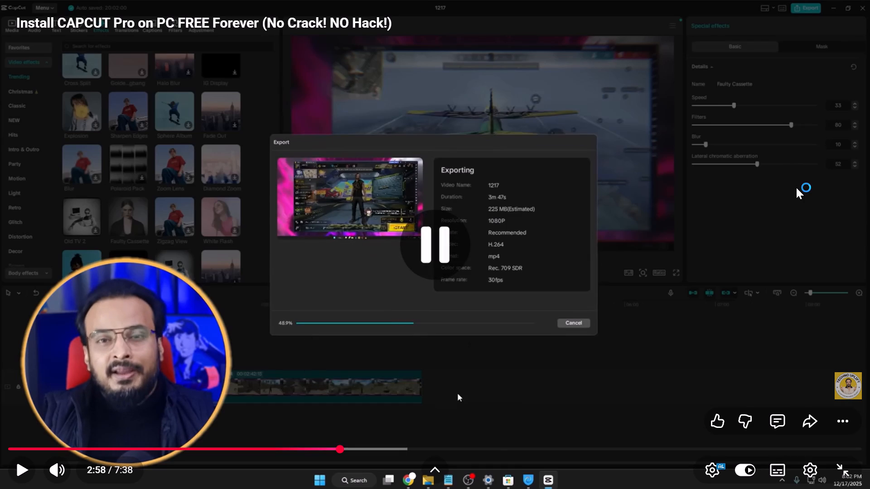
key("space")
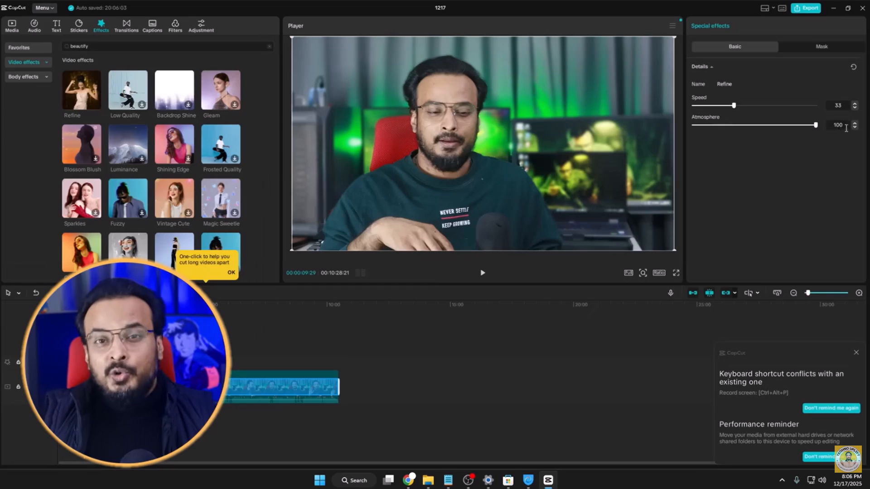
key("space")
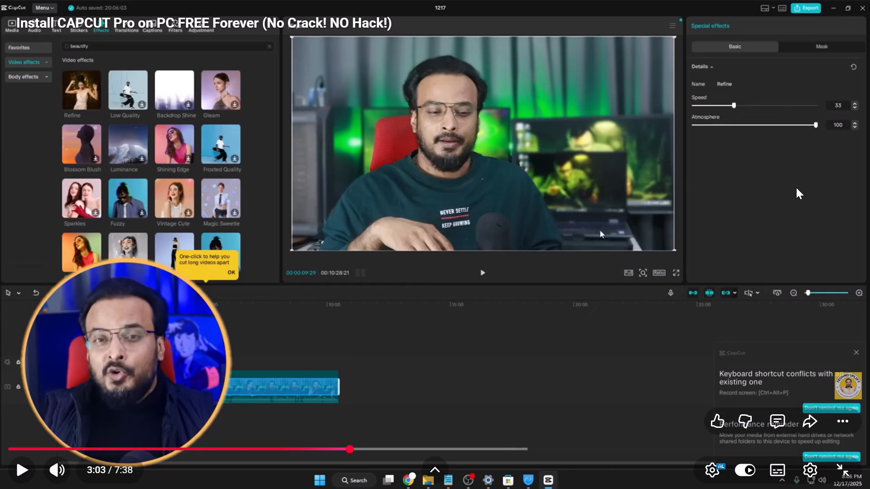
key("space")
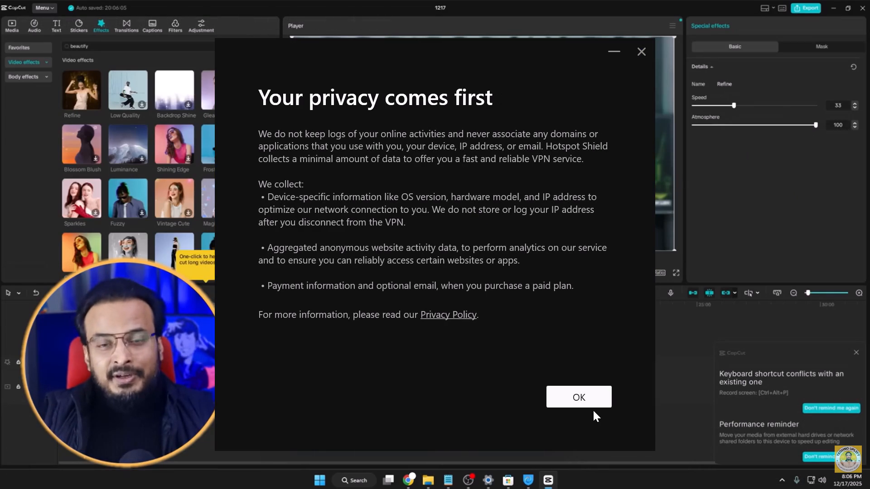
Accept Hotspot Shield's privacy notice, go through the introduction slides and proceed with the free Basic plan.
left_click(599, 388)
triple_click(619, 388)
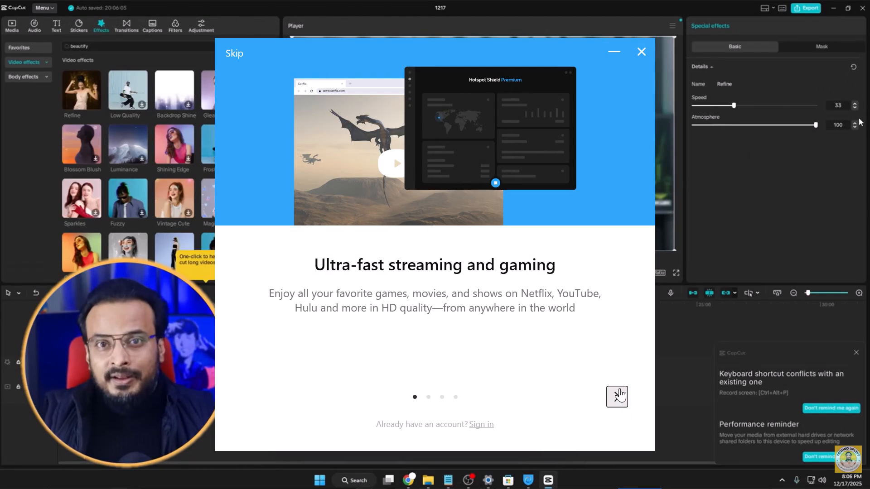
left_click(619, 388)
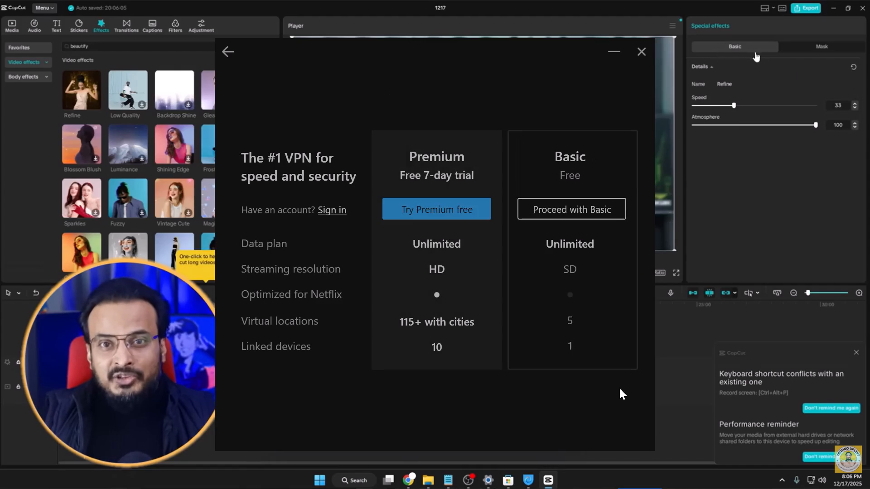
left_click(534, 214)
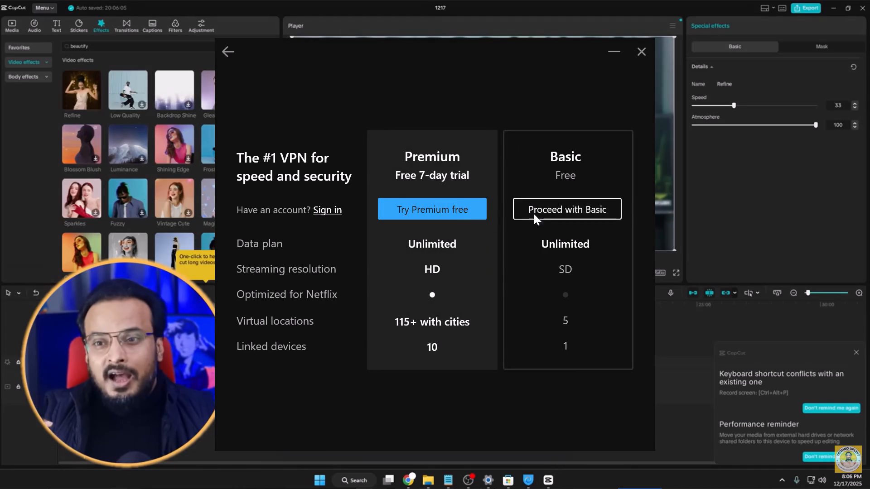
left_click(428, 358)
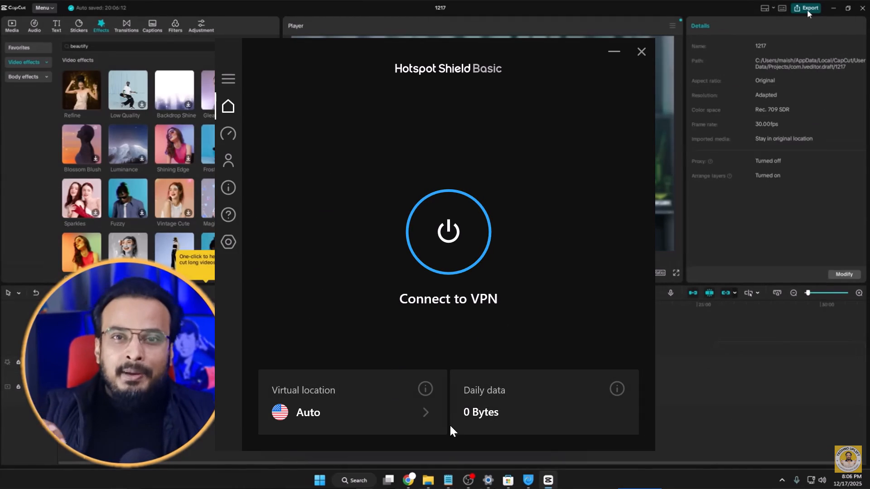
Choose Los Angeles as the Hotspot Shield virtual location and connect to it.
left_click(423, 404)
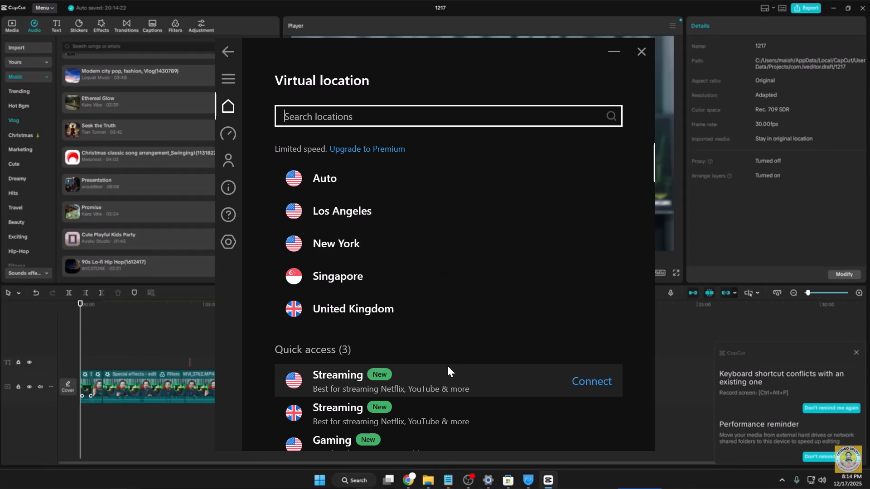
left_click(478, 208)
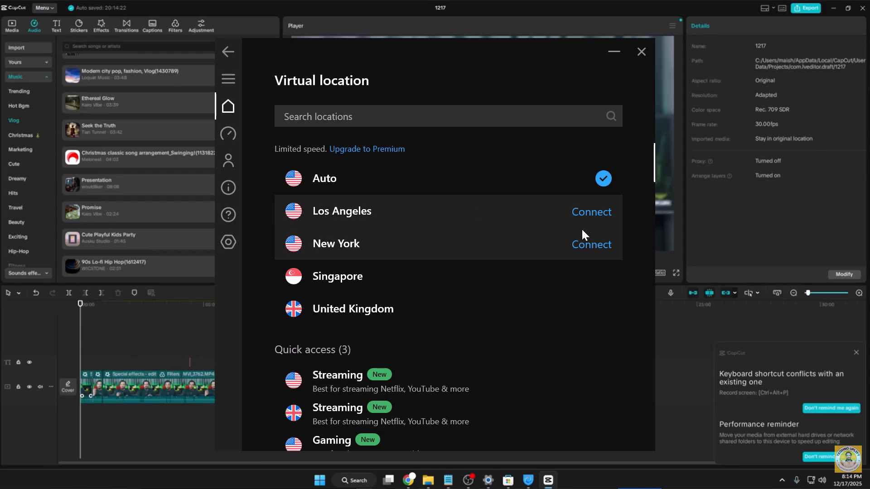
left_click_drag(592, 219, 594, 212)
left_click(594, 212)
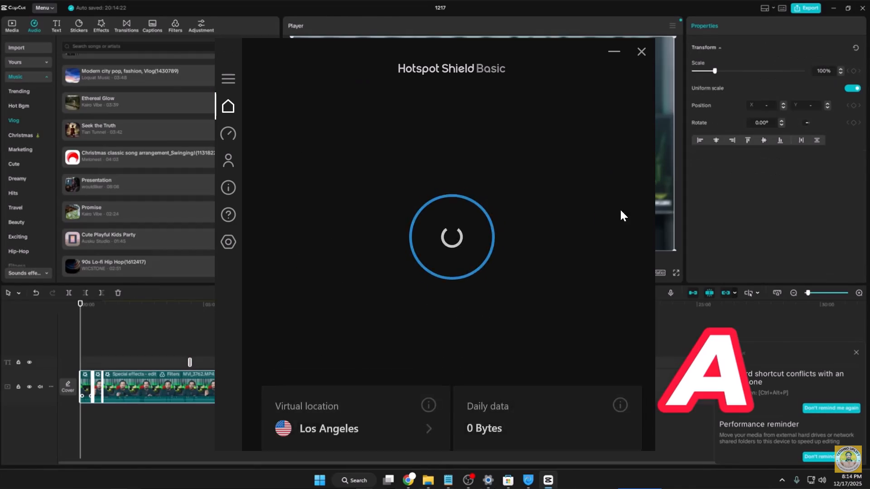
Switch back to the tutorial video in Chrome, rewind to the CapCut Pro upgrade prompt and rewatch from there.
key("alt+Tab")
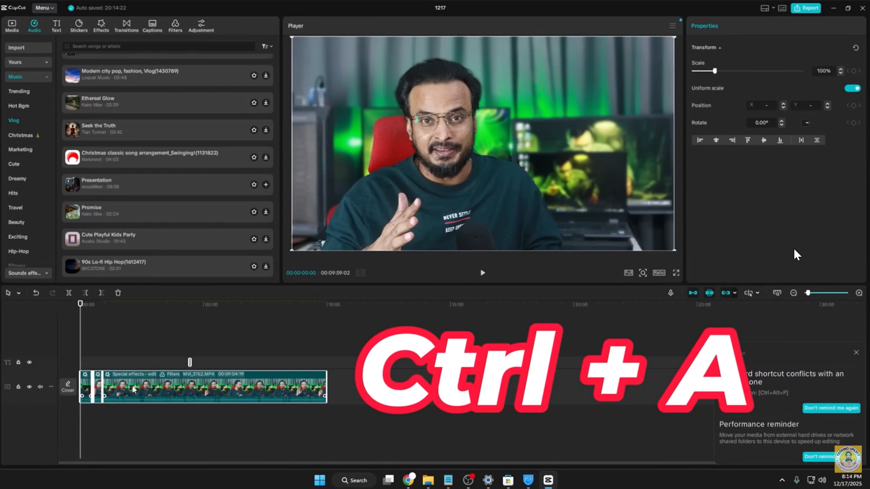
left_click(794, 249)
key("Left")
key("Left")
key("Left")
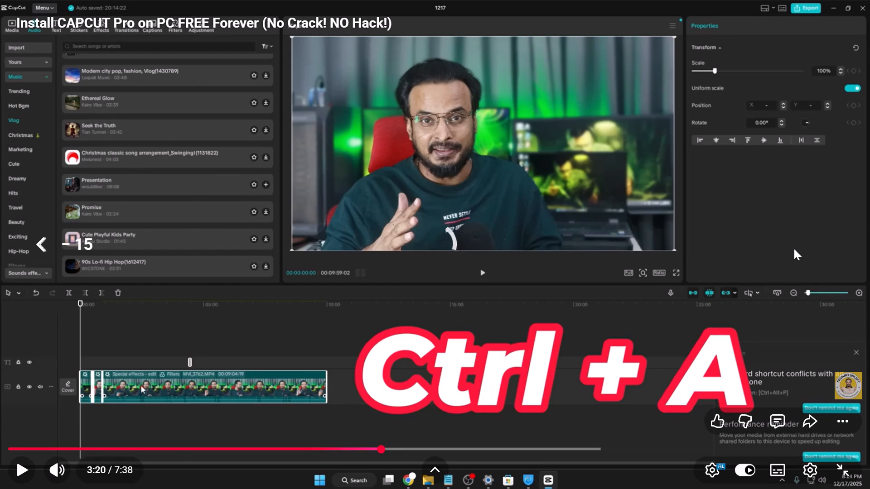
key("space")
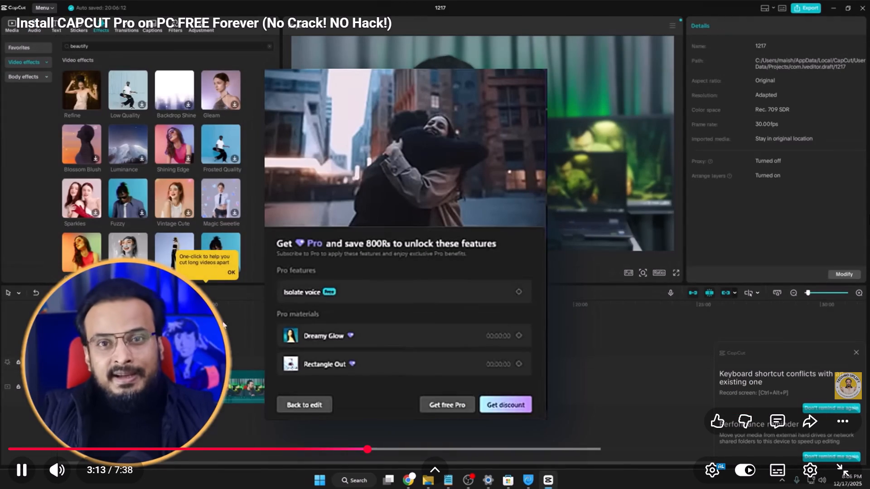
key("Left")
key("Left")
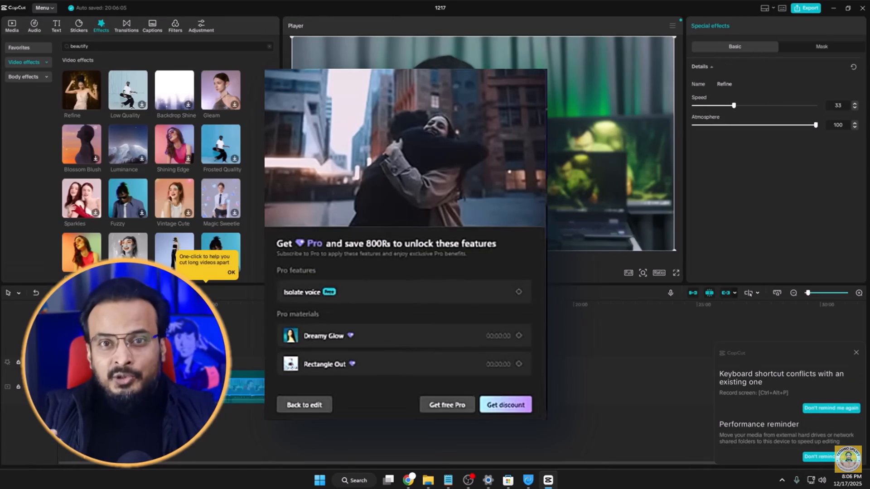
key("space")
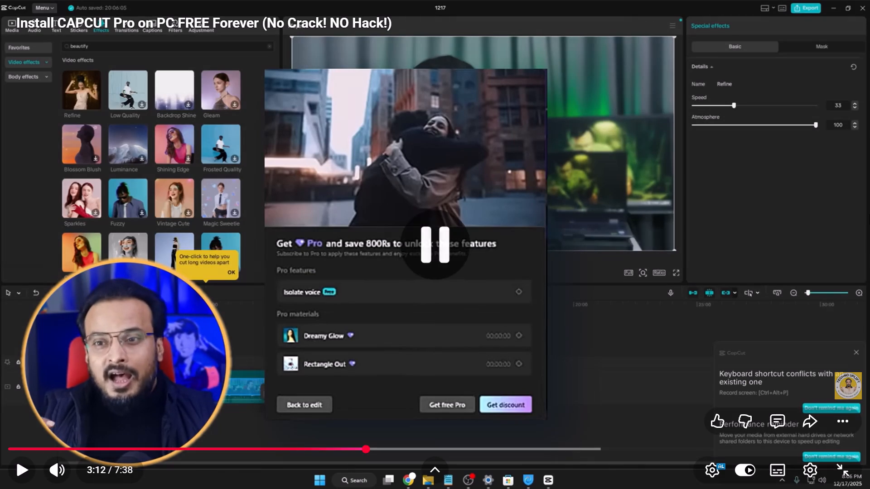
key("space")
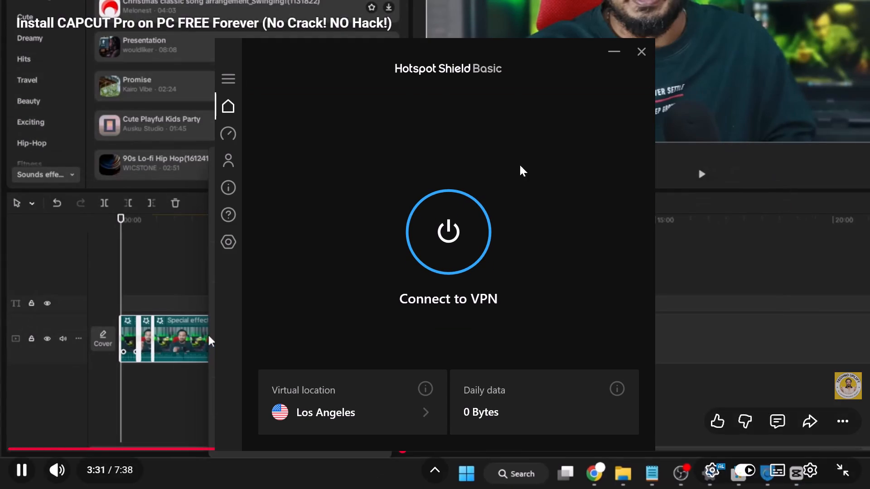
Retry the Los Angeles VPN connection in Hotspot Shield and check on it while watching the tutorial in Chrome.
left_click(454, 217)
key("alt+Tab")
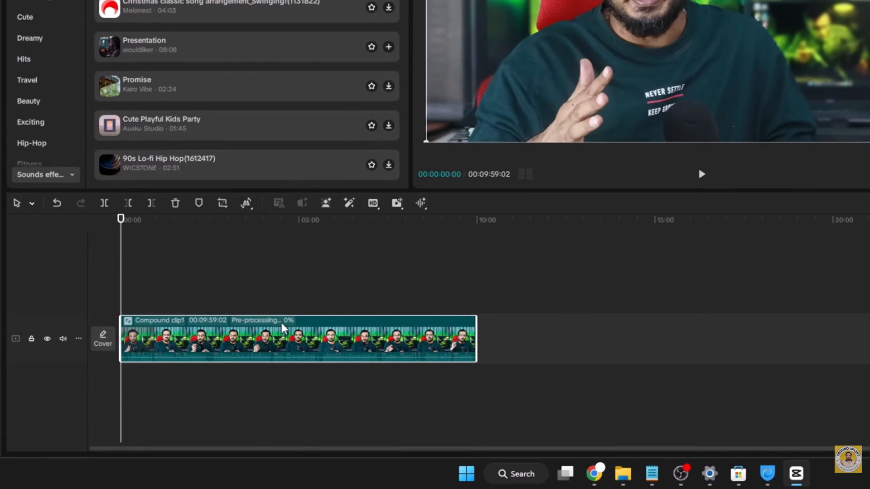
key("alt+Tab")
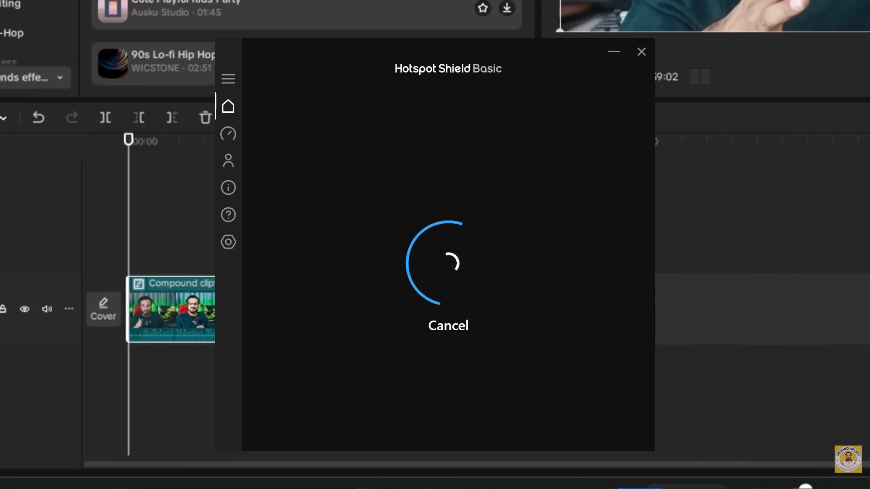
key("alt+Tab")
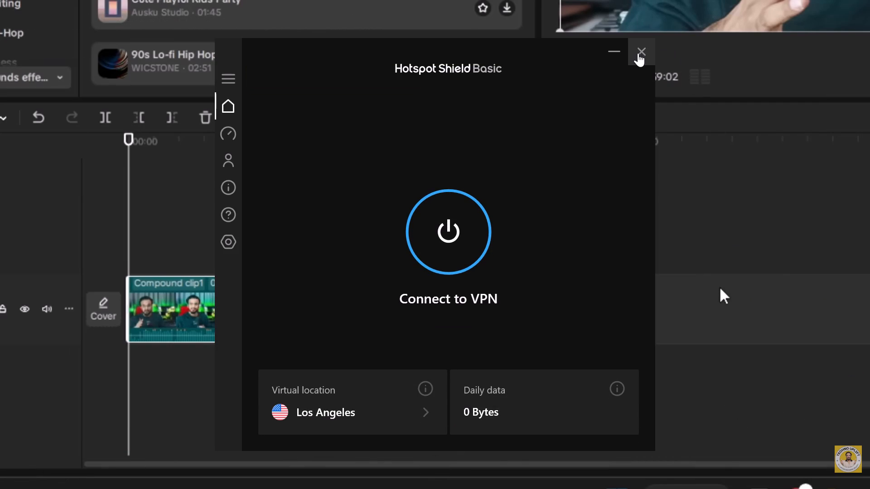
key("alt+Tab")
key("alt+Tab")
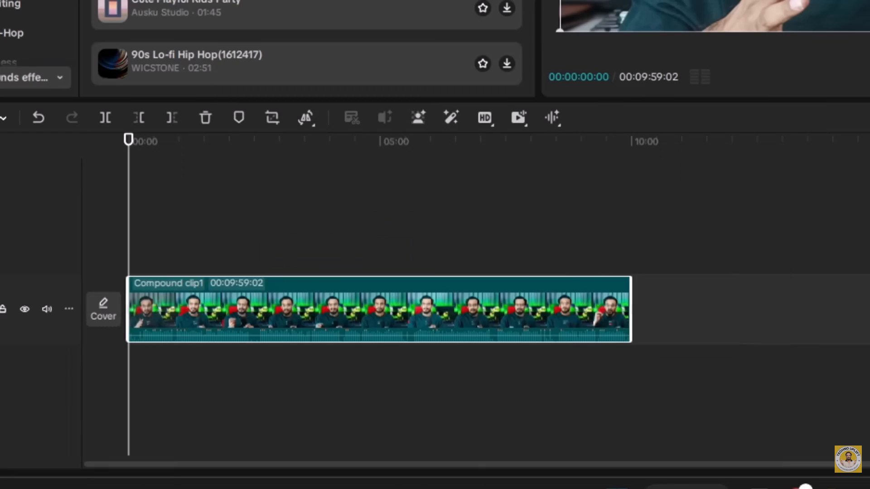
Switch to the Microsoft Store window and close it.
key("alt+Tab")
key("alt+Tab")
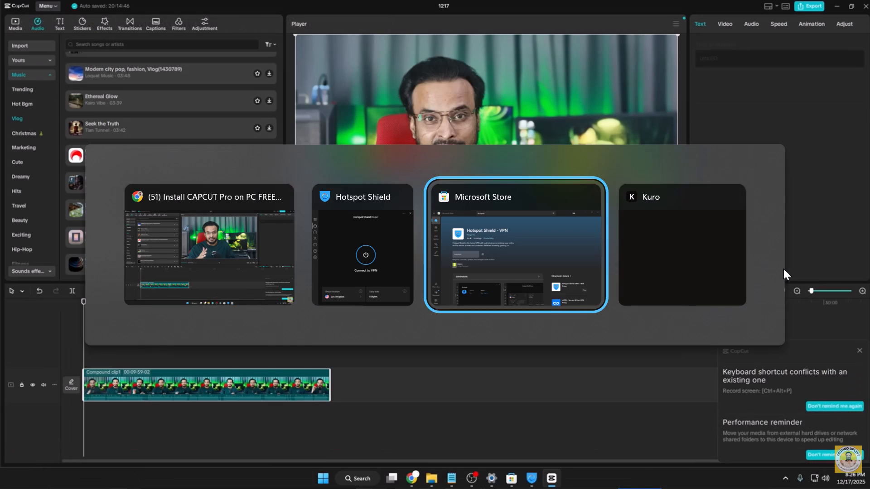
key("alt+F4")
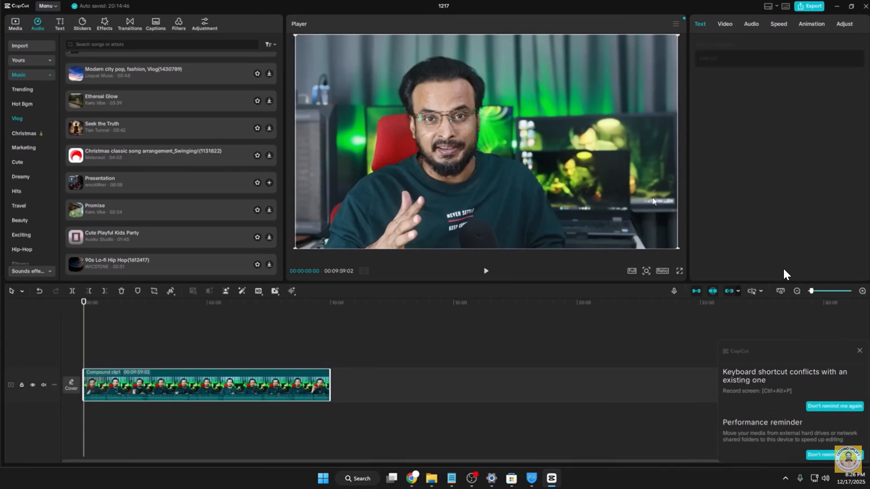
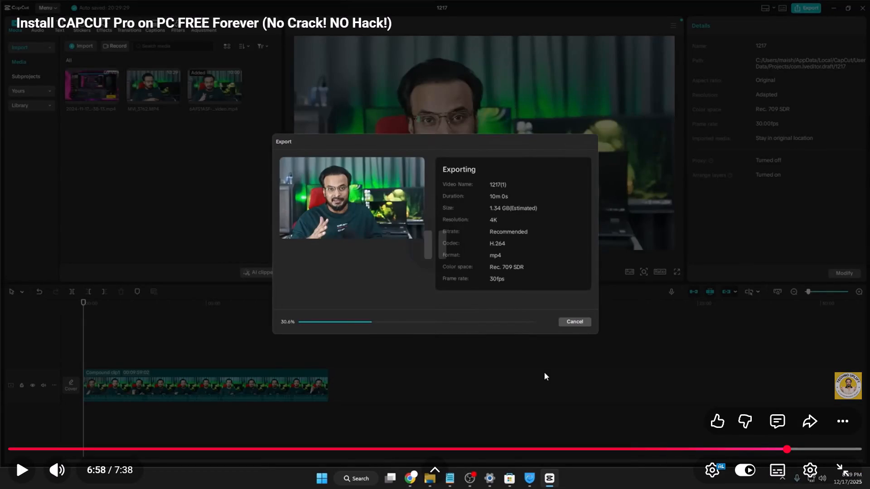
Exit the tutorial video's full-screen view and close both open Chrome tabs.
key("Escape")
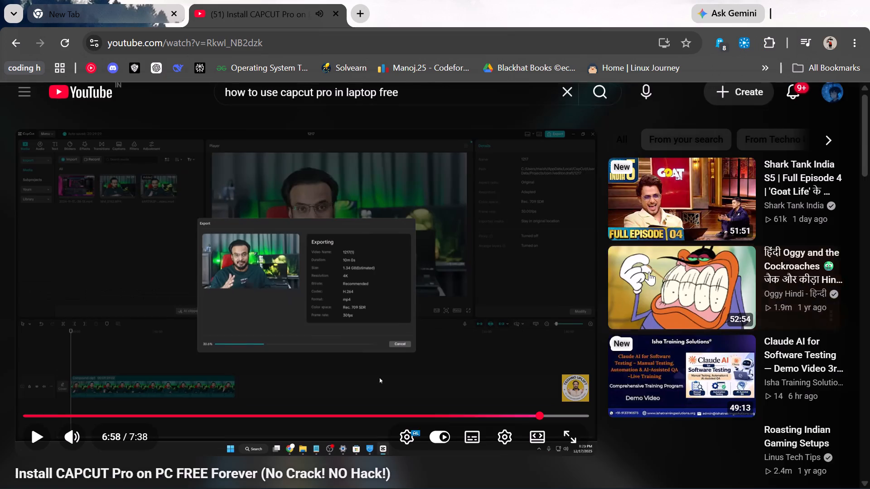
key("ctrl+w")
key("ctrl+w")
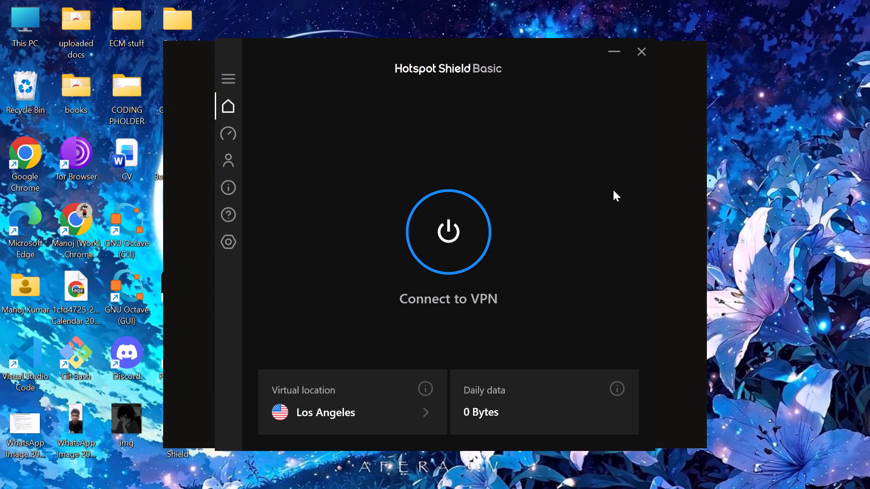
Start the Hotspot Shield VPN connection with Los Angeles as the virtual location.
left_click(451, 247)
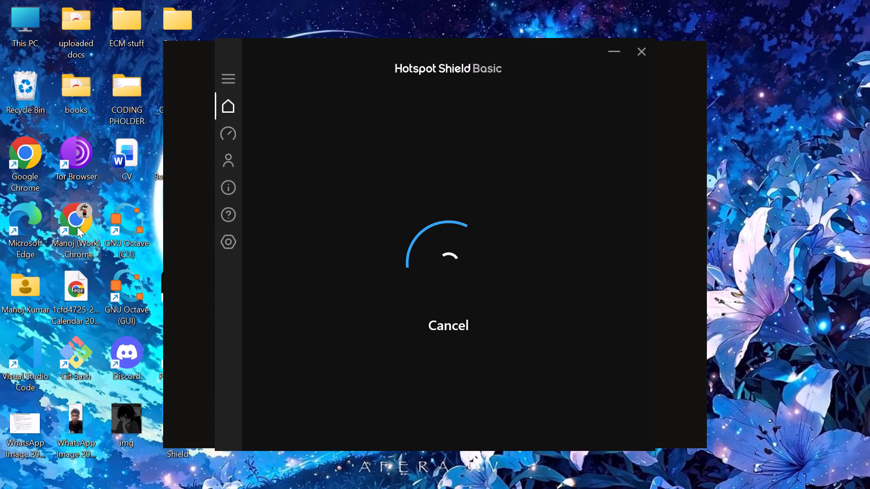
Search Windows for "capcut" and launch the matching app.
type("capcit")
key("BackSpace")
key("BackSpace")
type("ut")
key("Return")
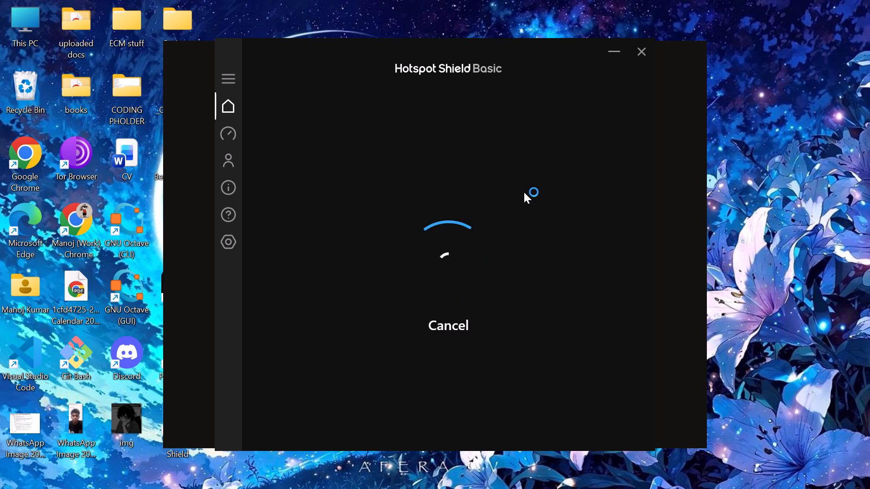
Launch PlanetVPN from its desktop shortcut and return to the Hotspot Shield window.
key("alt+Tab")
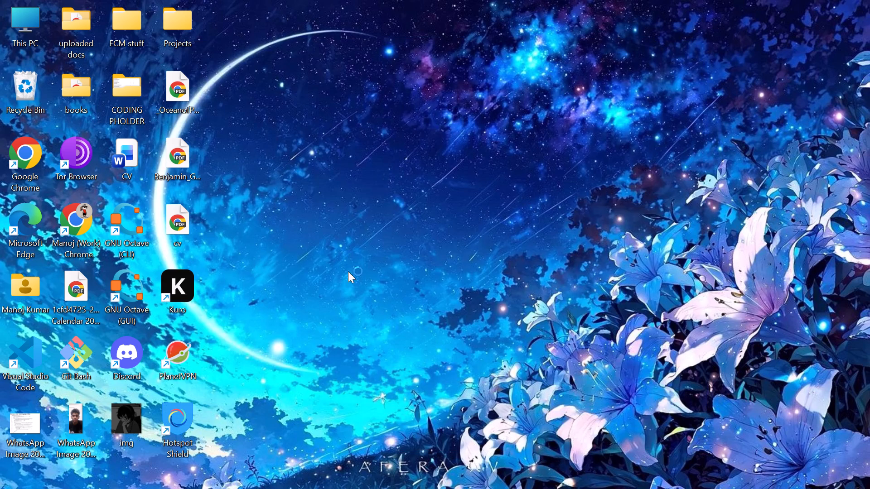
double_click(162, 367)
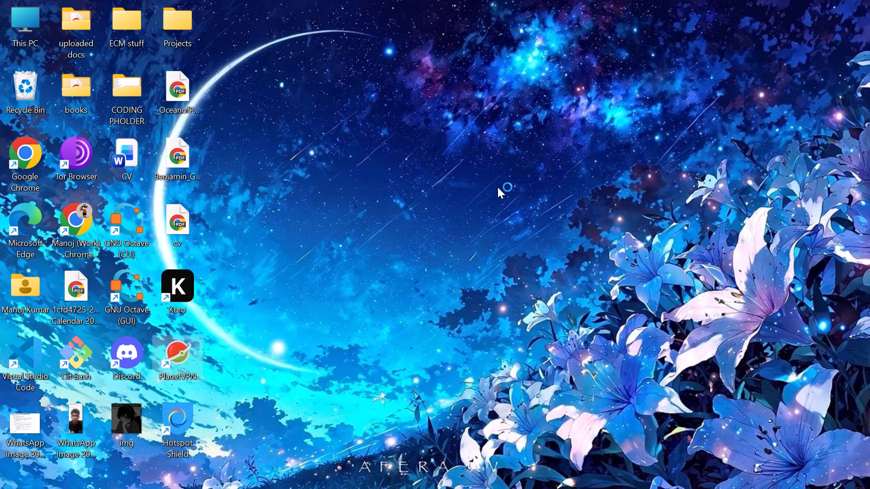
key("alt+Tab")
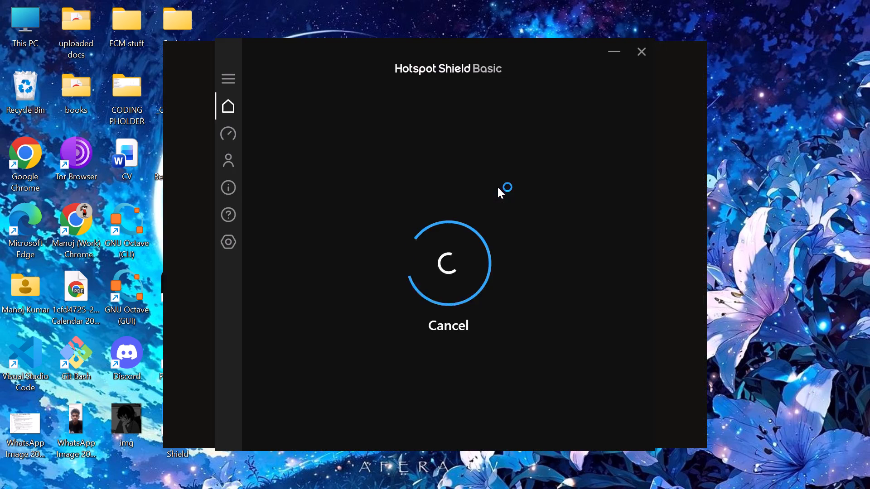
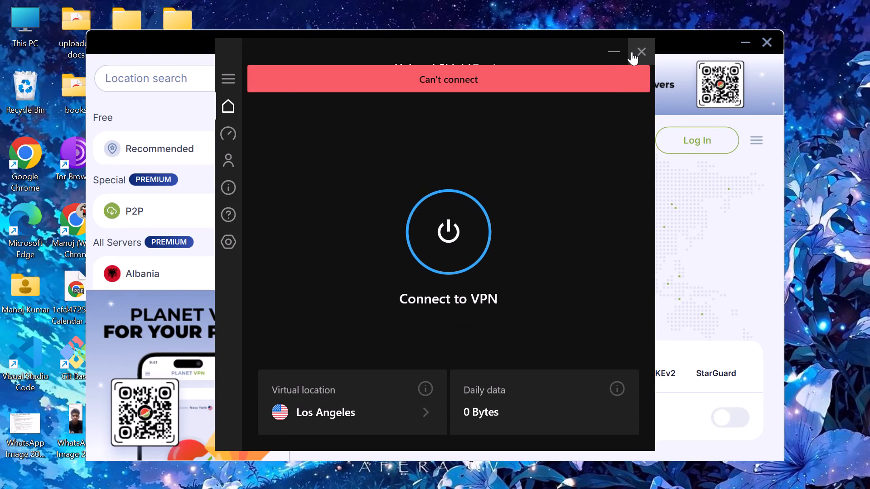
Close the Hotspot Shield window.
left_click(631, 53)
Start a PlanetVPN connection to the free Germany server using the OpenVPN protocol.
left_click(520, 293)
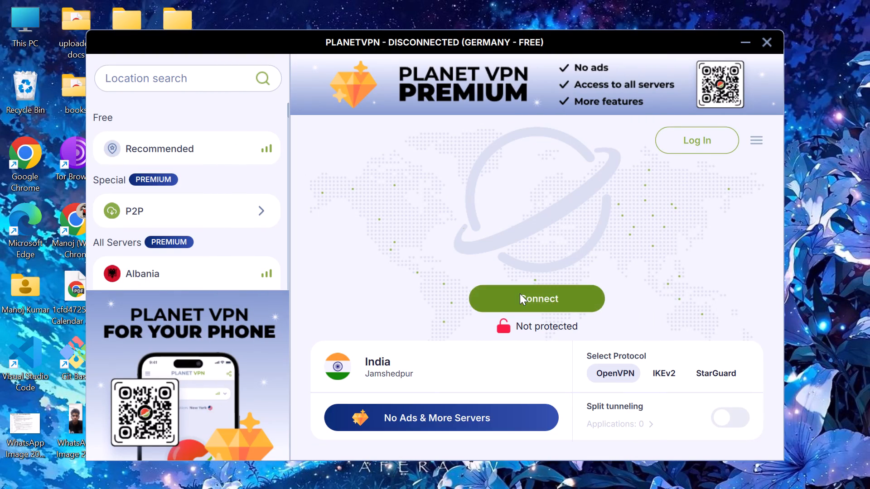
key("alt+Tab")
key("alt+Tab")
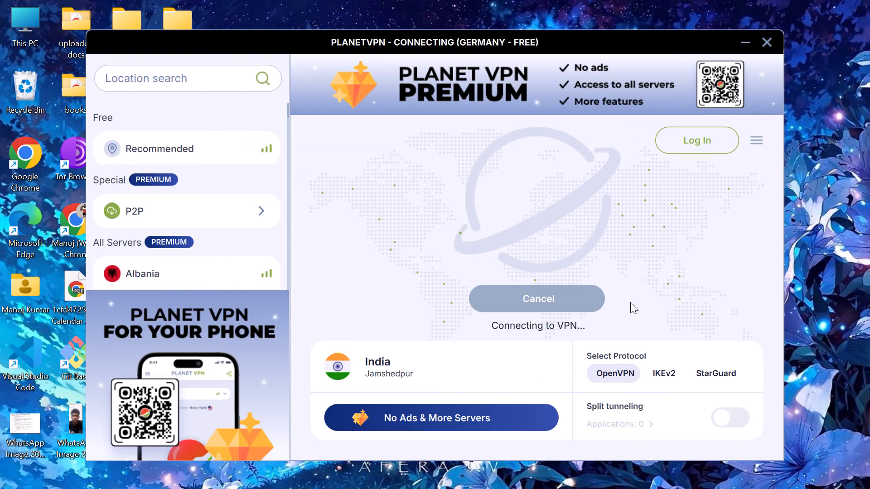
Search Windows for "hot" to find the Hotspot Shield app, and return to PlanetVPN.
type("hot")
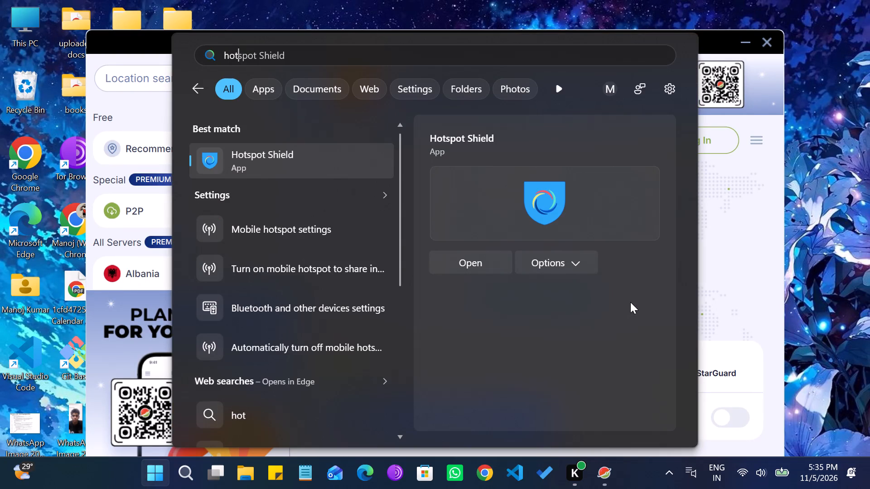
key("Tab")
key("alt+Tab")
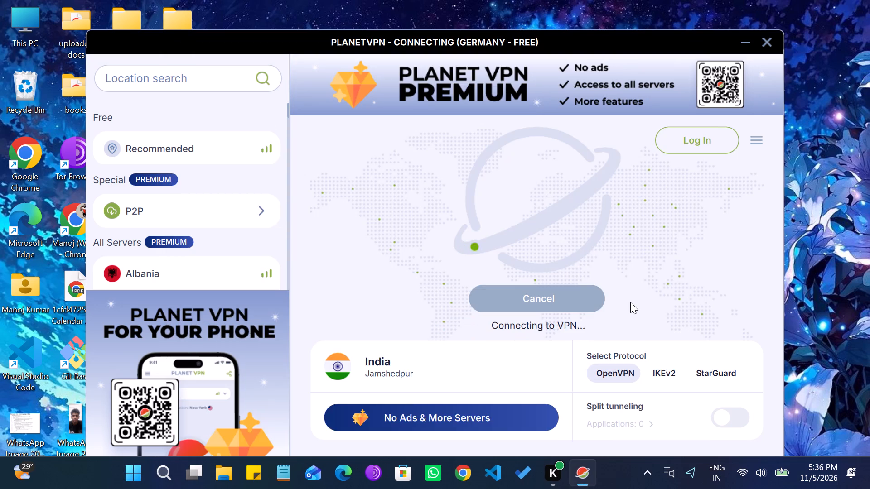
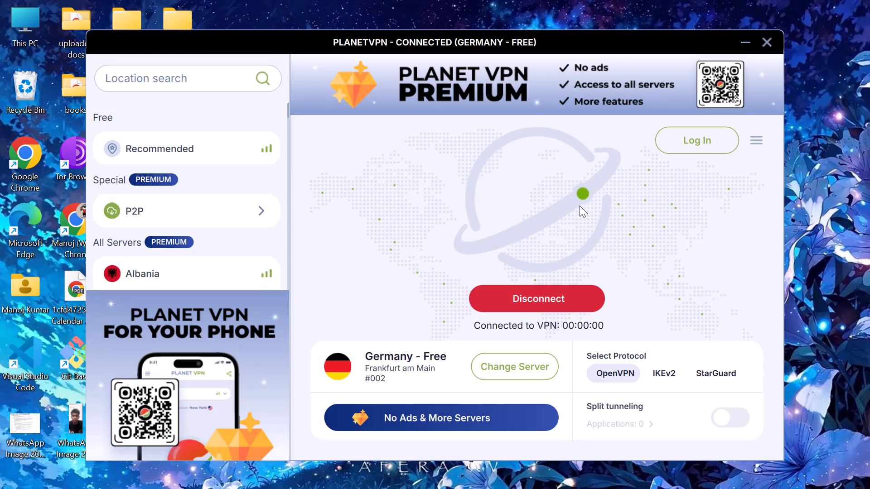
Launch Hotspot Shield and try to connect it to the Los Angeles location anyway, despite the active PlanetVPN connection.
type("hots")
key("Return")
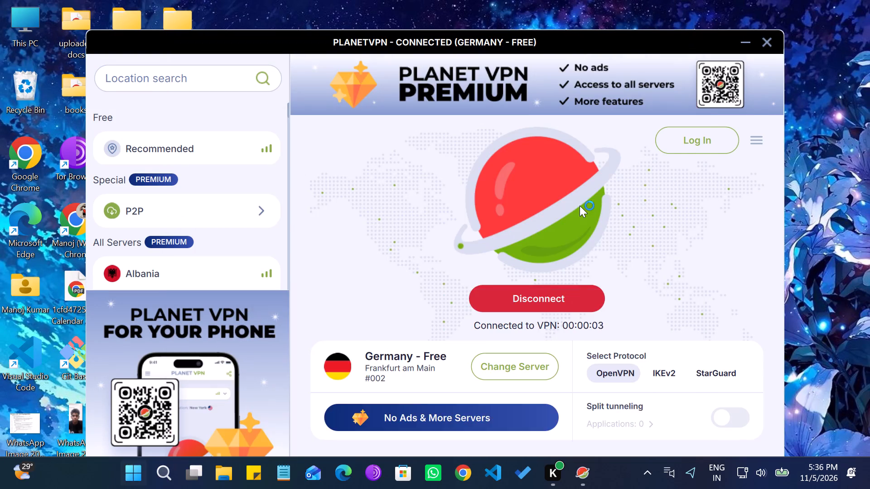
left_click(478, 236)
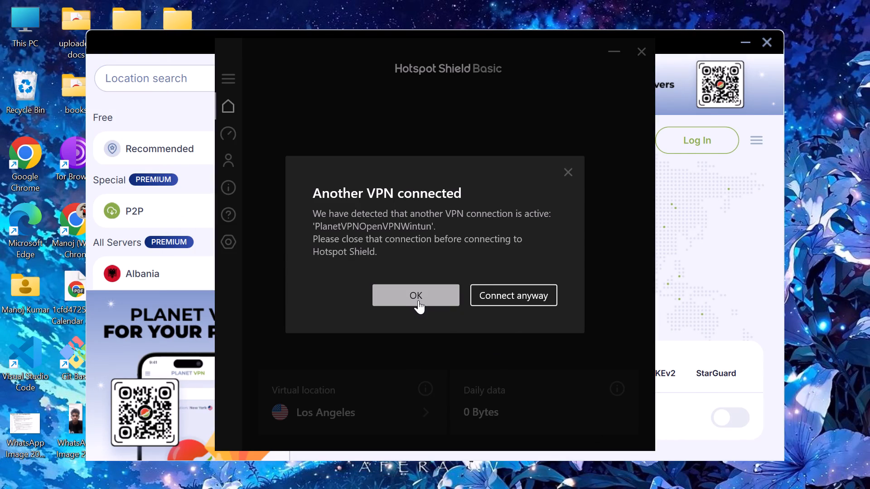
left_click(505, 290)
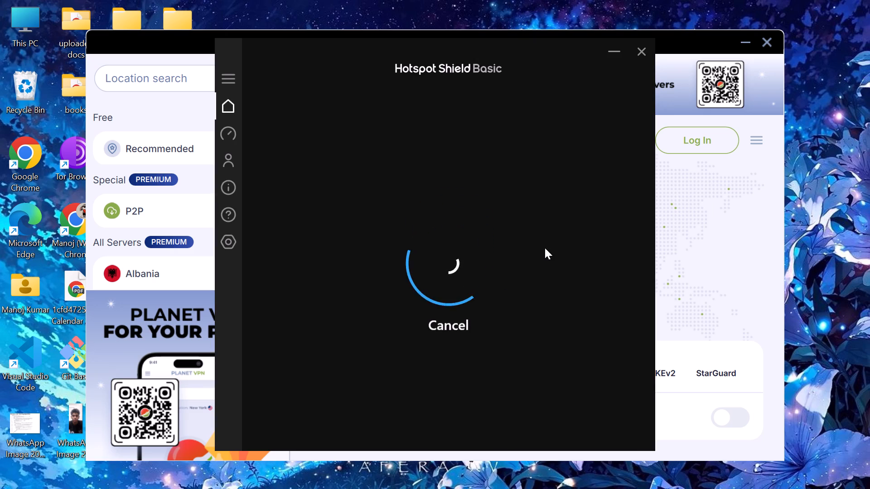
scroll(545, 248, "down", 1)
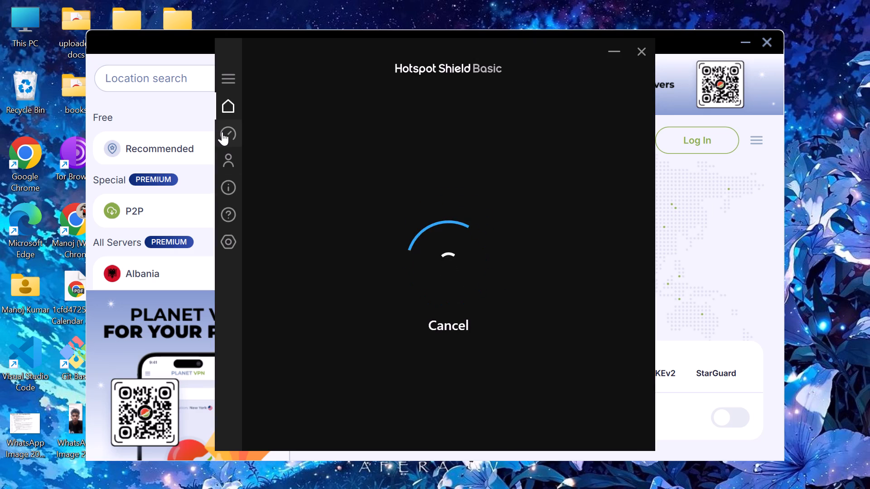
Try the Internet speed test twice in Hotspot Shield, go back to its home page and close the window.
left_click(222, 132)
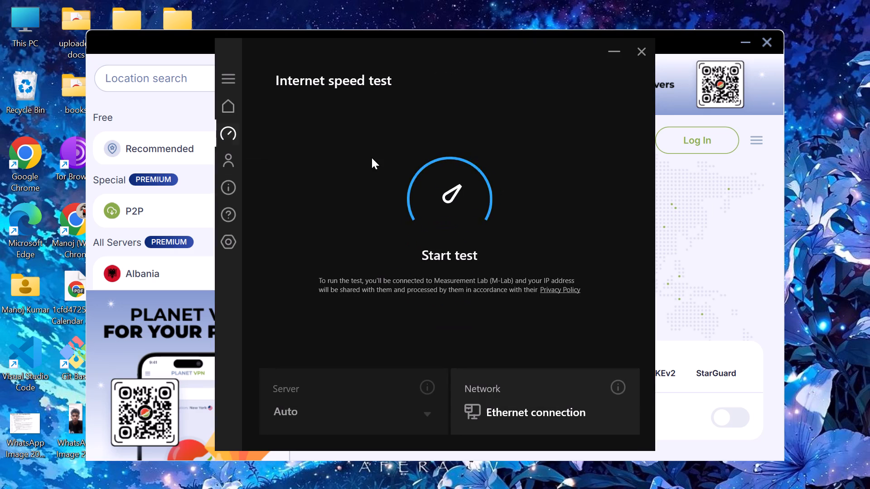
left_click(439, 192)
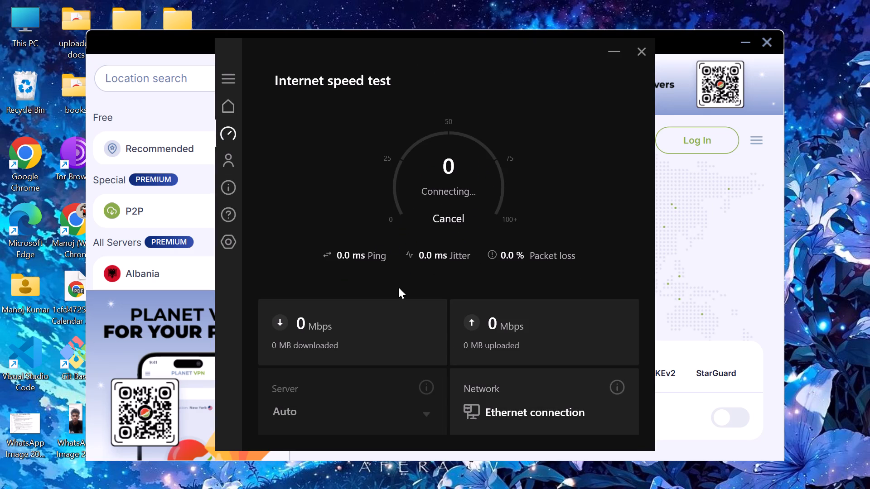
left_click(324, 329)
left_click(234, 110)
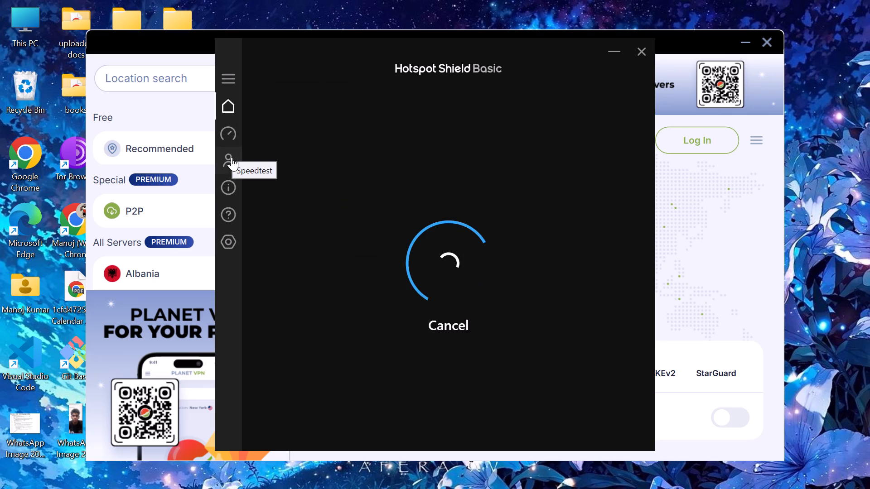
left_click(232, 142)
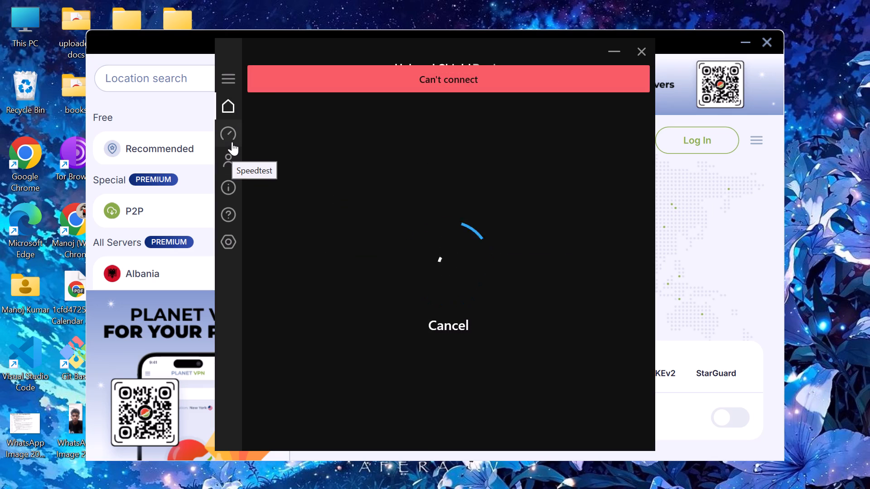
double_click(446, 182)
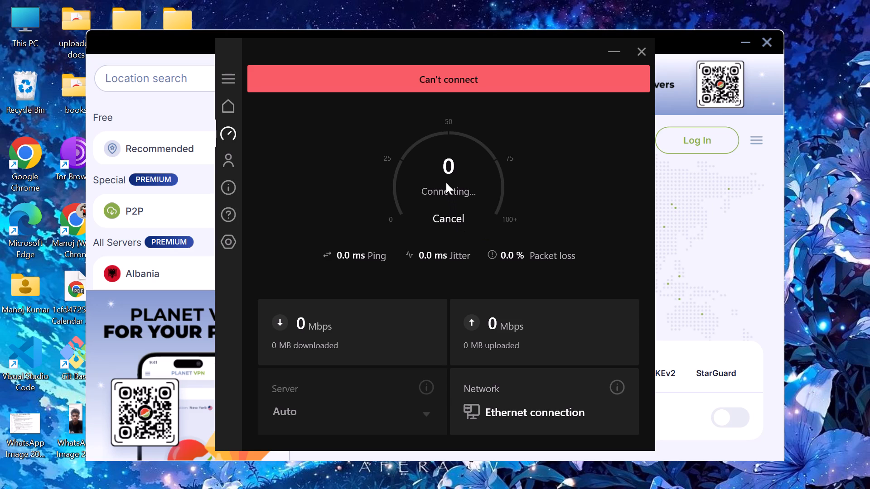
left_click(582, 409)
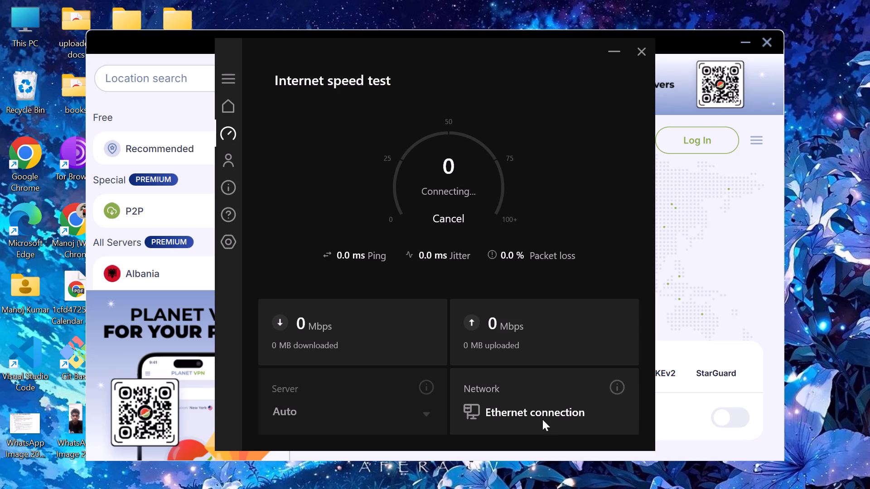
left_click(226, 109)
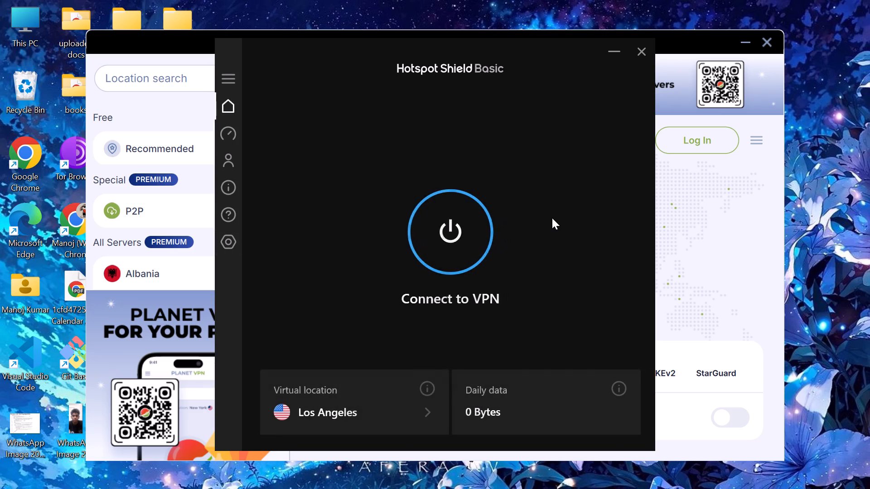
left_click(643, 56)
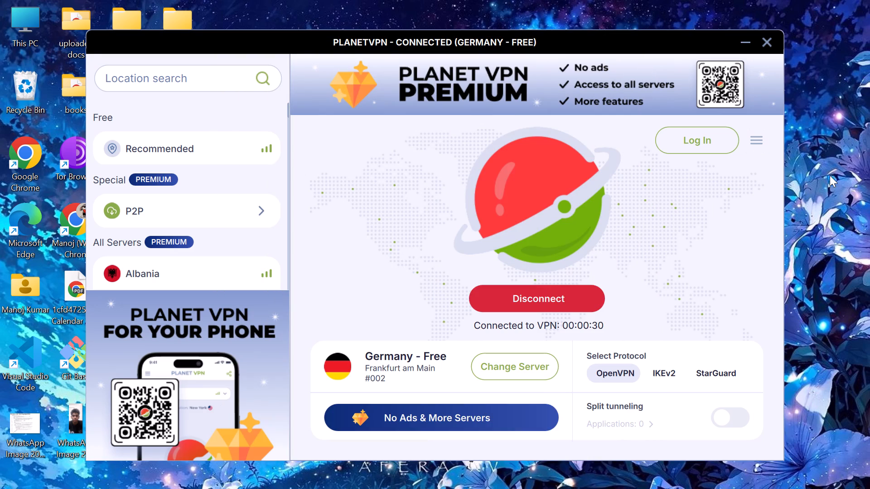
Search Windows for capcut and launch the CapCut desktop app.
left_click(829, 178)
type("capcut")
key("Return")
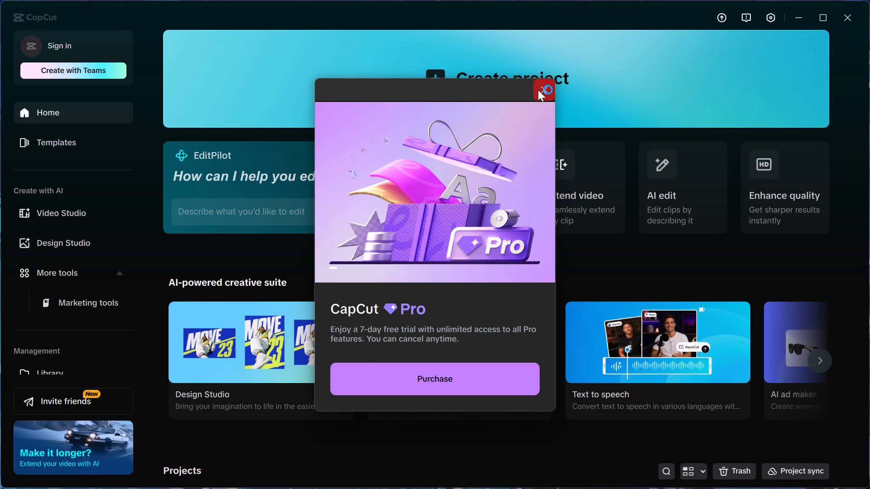
In CapCut, dismiss the Pro trial offer, maximize the window and create a new project.
left_click(538, 90)
left_click(824, 16)
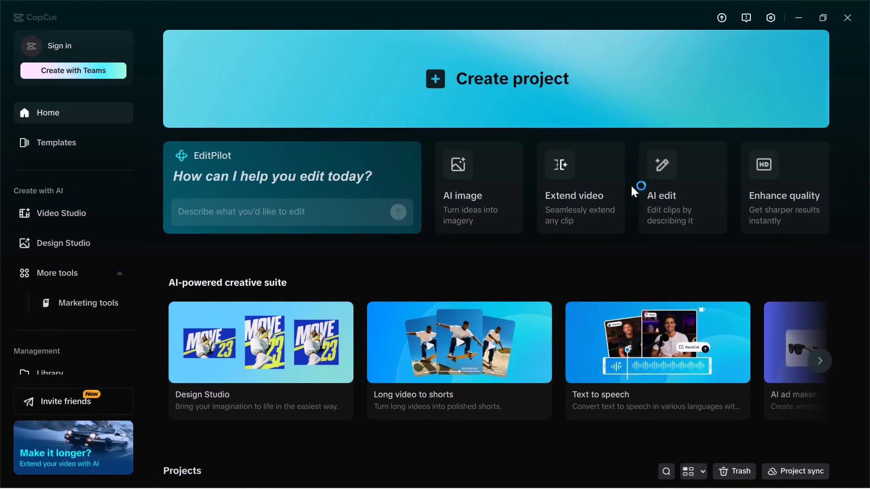
scroll(541, 287, "down", 5)
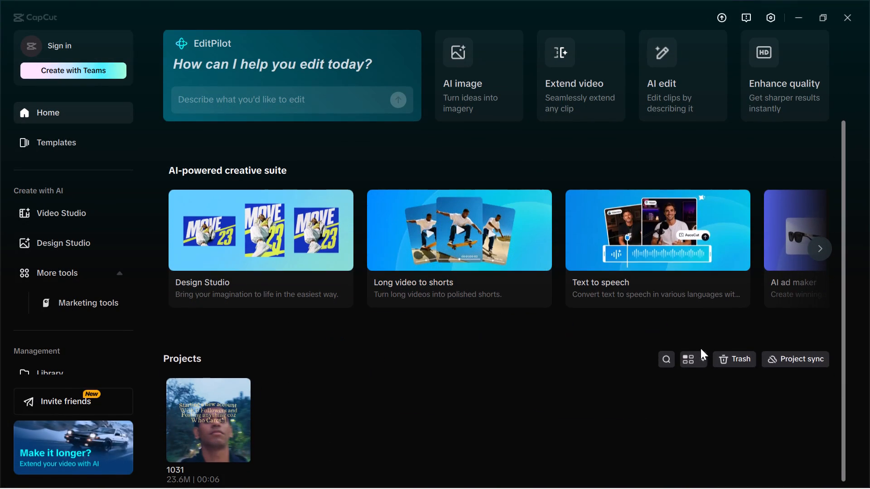
scroll(187, 101, "up", 3)
left_click(343, 86)
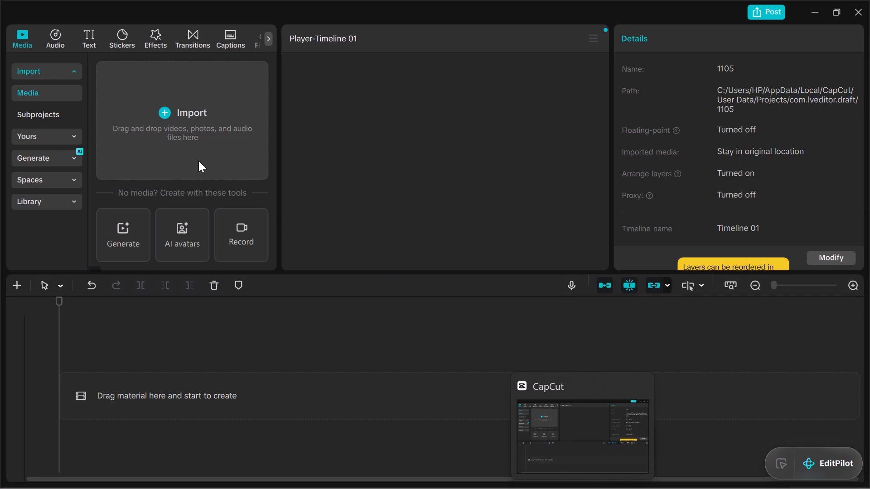
Import all the media files in the reel 2 folder from the device into the project.
left_click(156, 113)
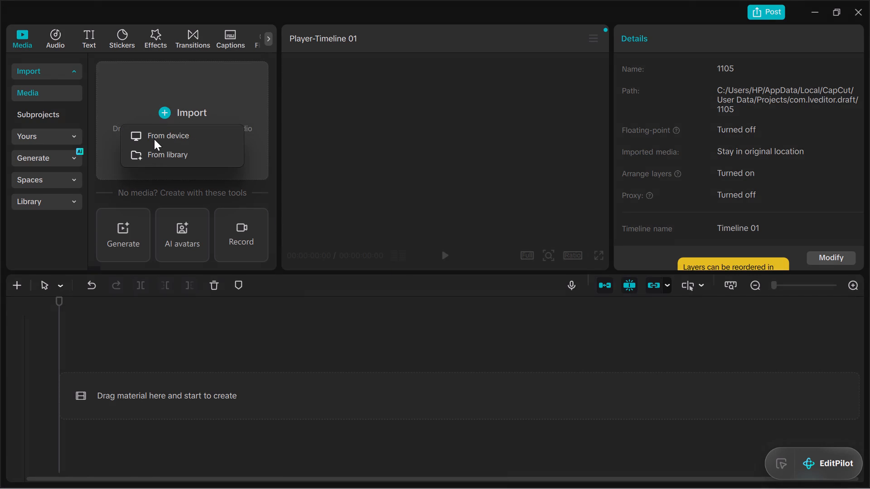
left_click(154, 139)
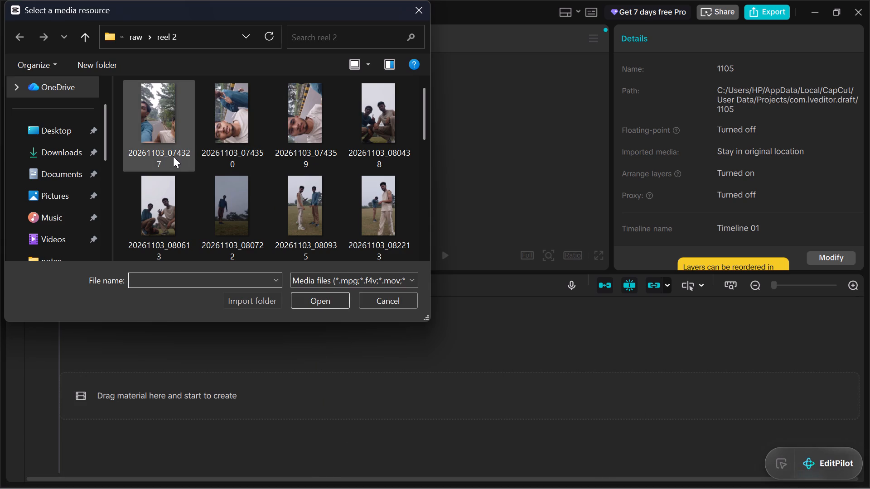
scroll(173, 156, "down", 3)
scroll(173, 156, "up", 5)
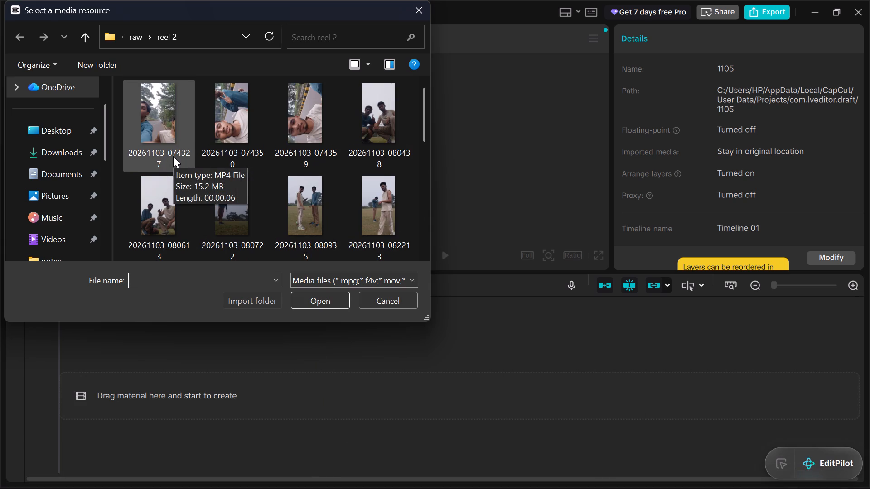
key("ctrl+s")
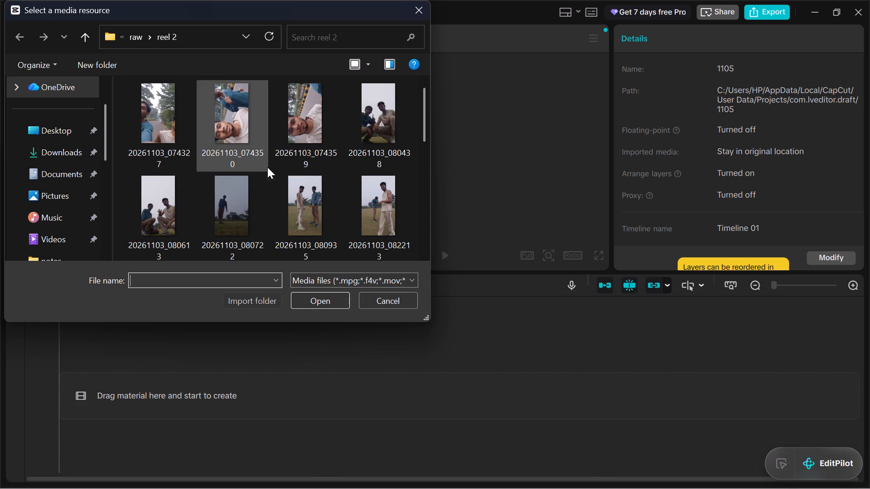
key("ctrl+a")
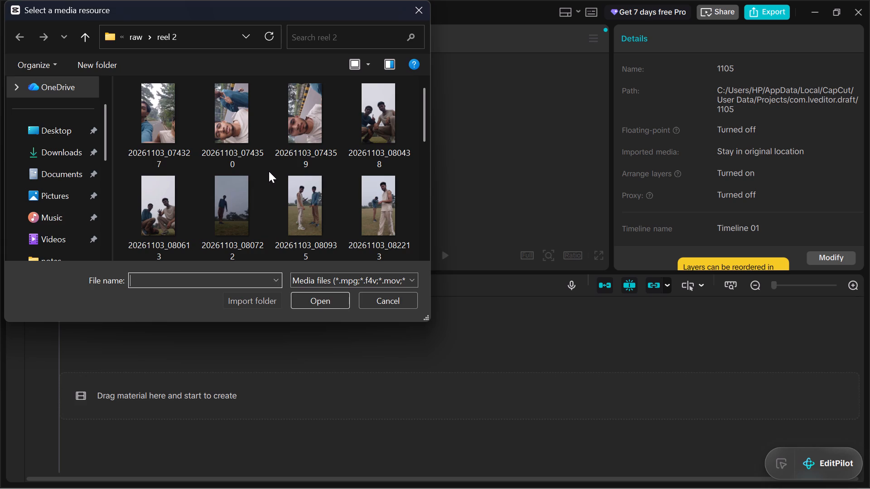
left_click(269, 171)
key("ctrl+a")
scroll(269, 171, "down", 4)
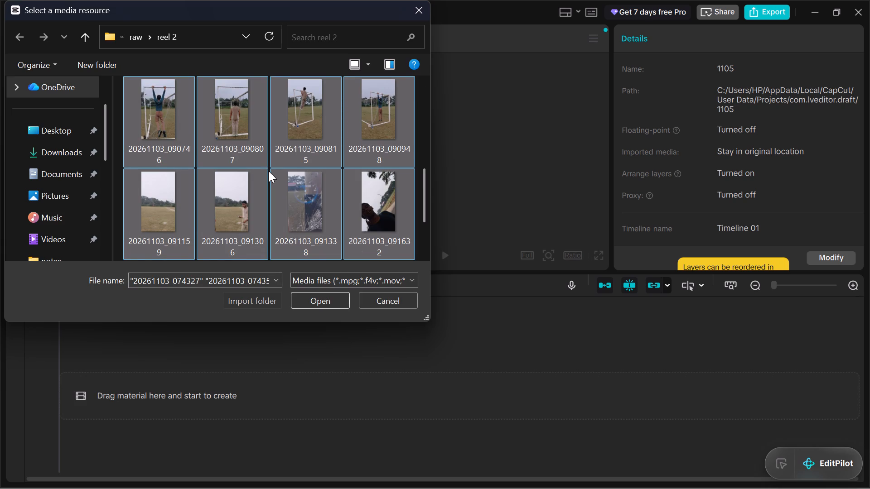
key("Return")
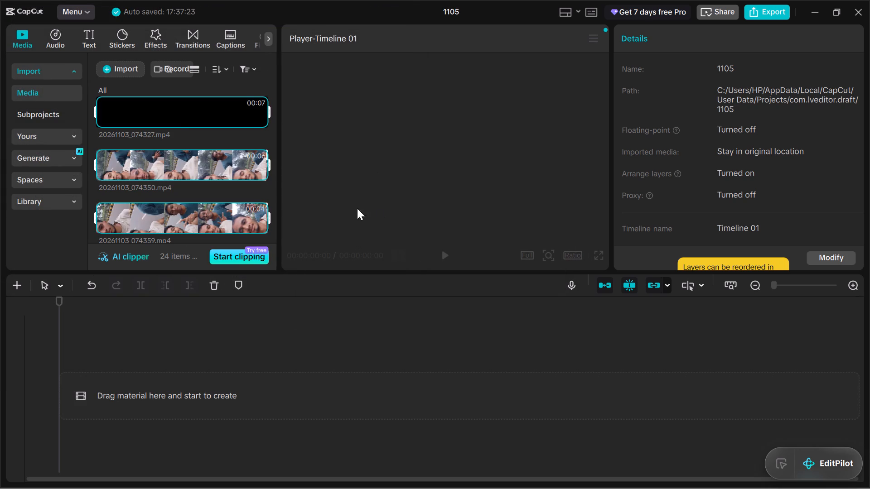
Add the clip 20261103_080613.mp4 from the imported media to the start of the empty timeline.
scroll(211, 134, "down", 1)
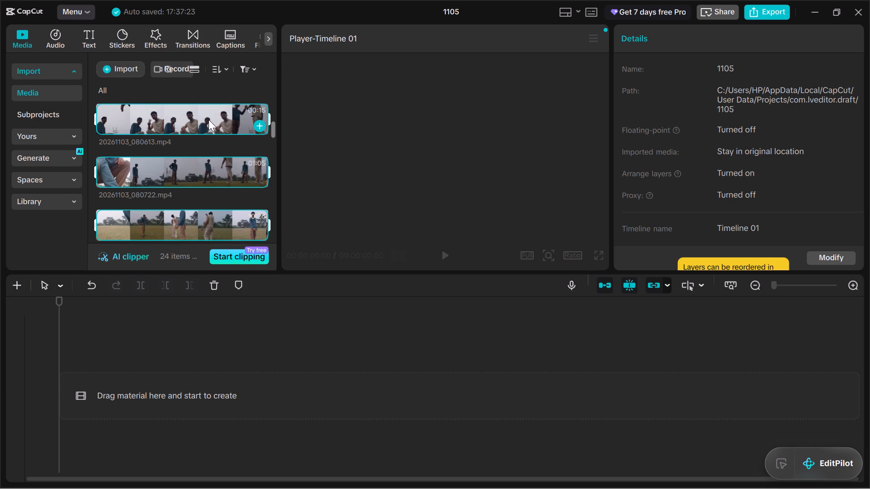
left_click(208, 119)
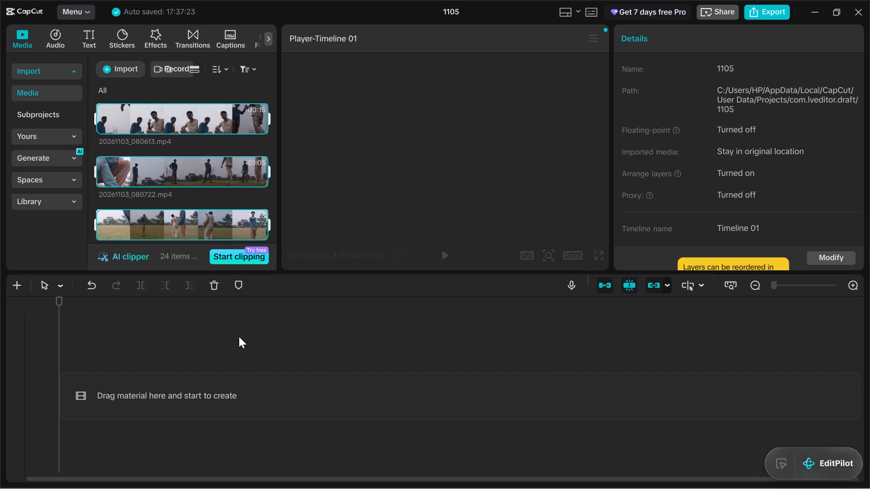
left_click(238, 337)
left_click_drag(203, 123, 184, 321)
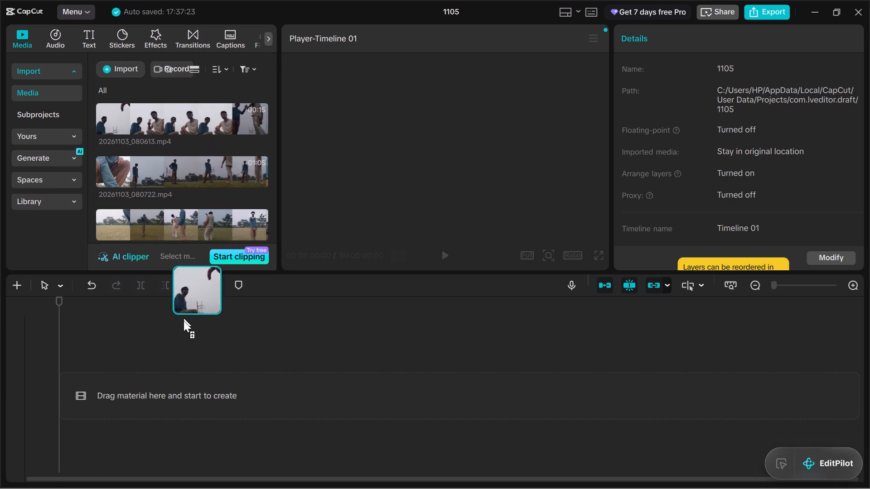
left_click_drag(184, 321, 152, 384)
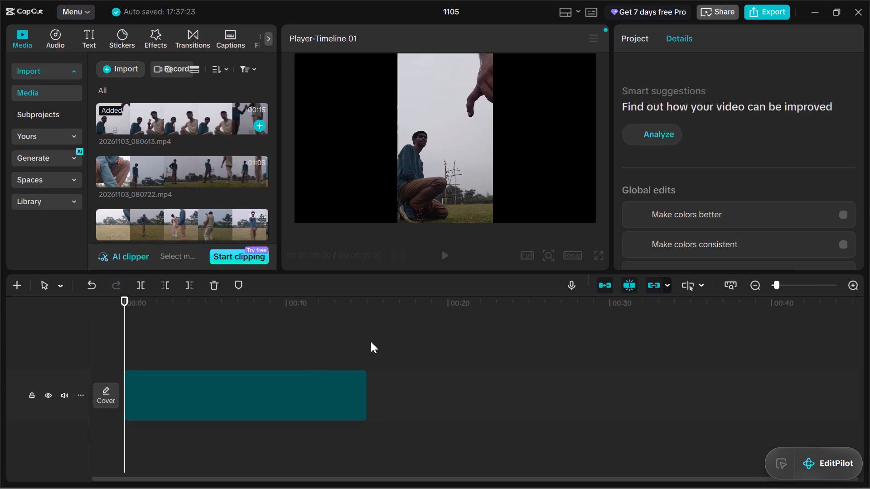
Fit the timeline to the clip and play back the video in the player.
left_click(446, 254)
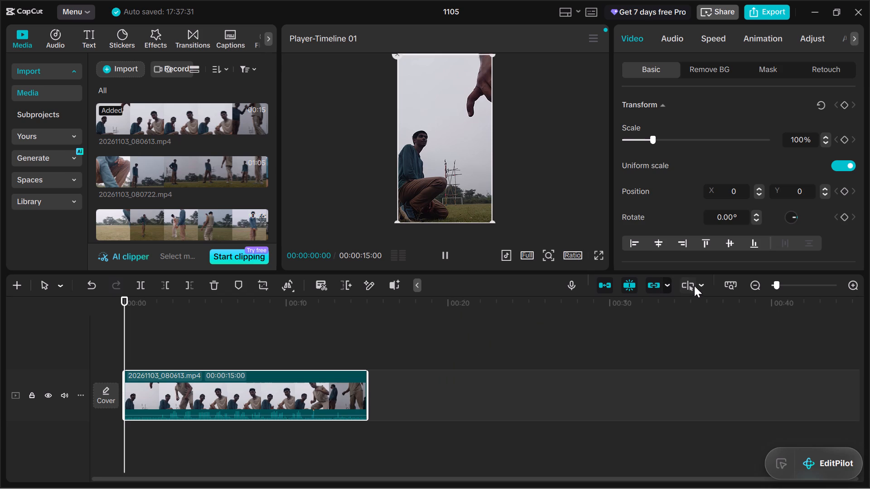
left_click(735, 288)
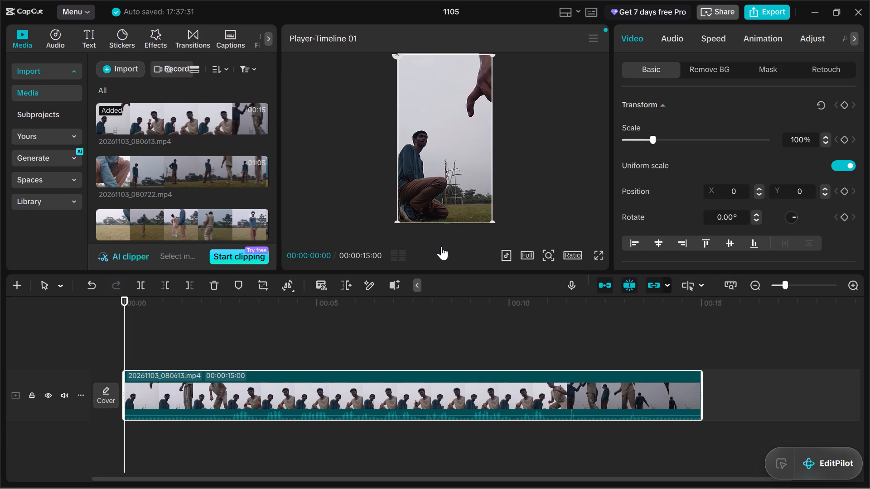
left_click(440, 249)
left_click(440, 249)
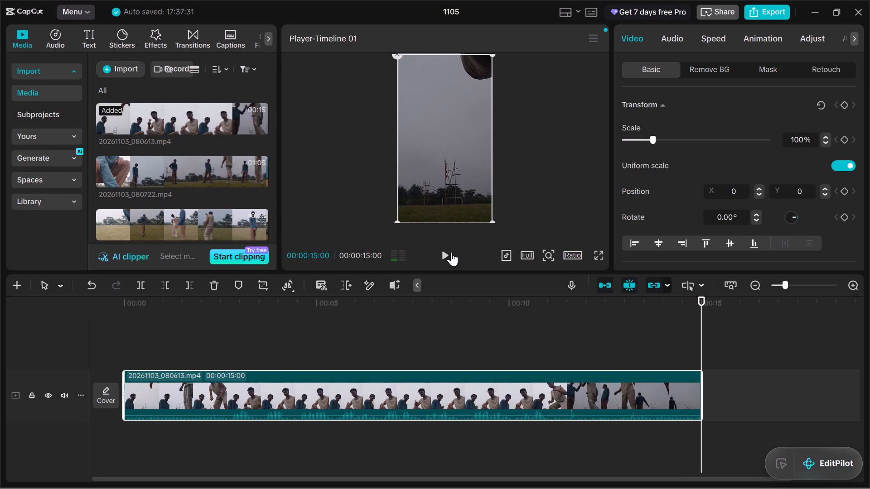
left_click(451, 252)
left_click(451, 252)
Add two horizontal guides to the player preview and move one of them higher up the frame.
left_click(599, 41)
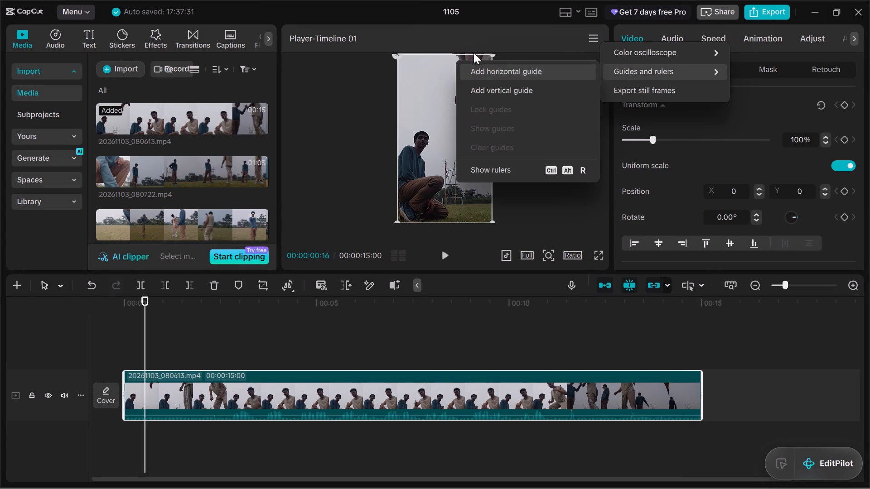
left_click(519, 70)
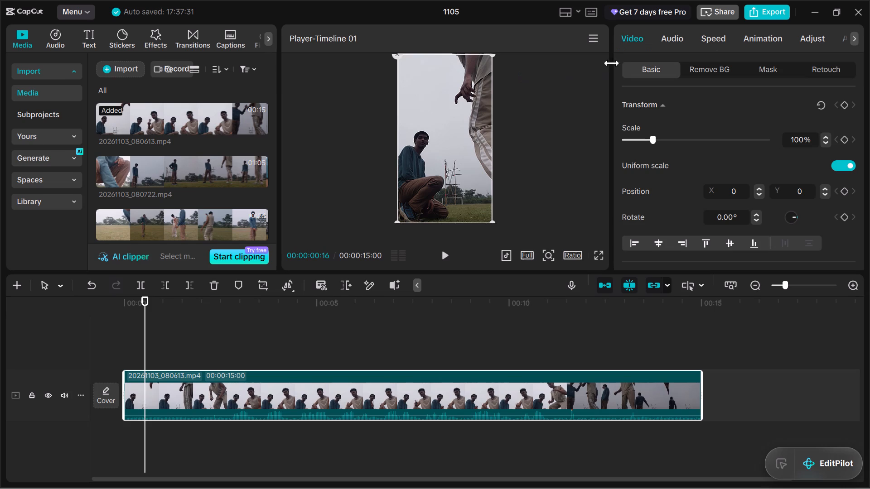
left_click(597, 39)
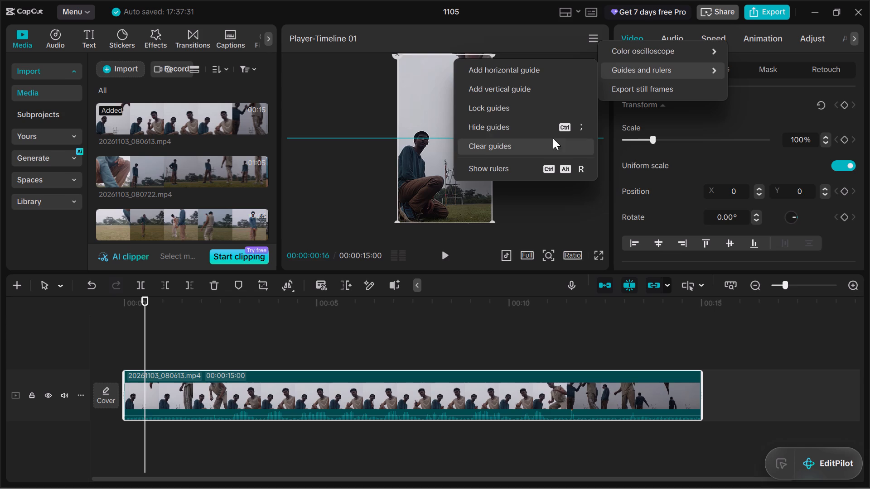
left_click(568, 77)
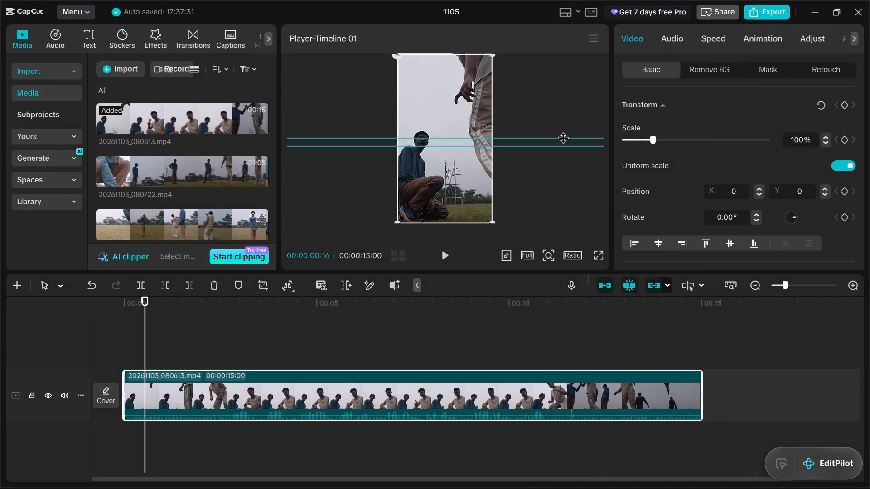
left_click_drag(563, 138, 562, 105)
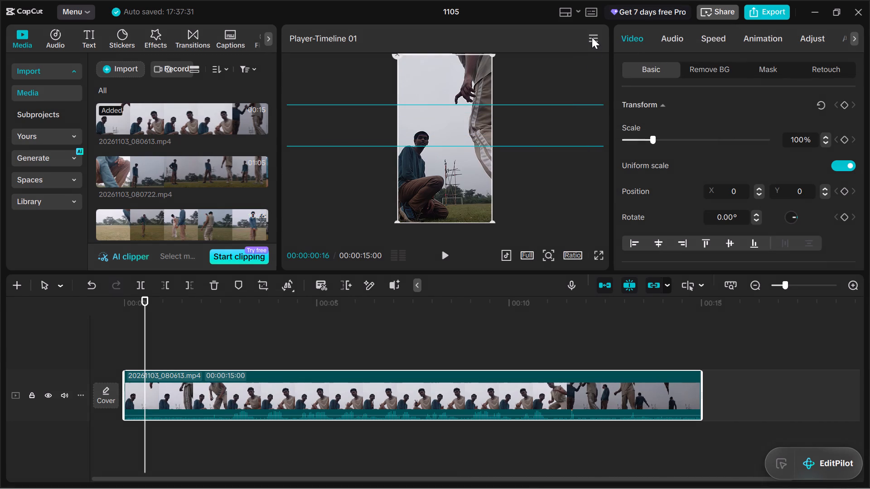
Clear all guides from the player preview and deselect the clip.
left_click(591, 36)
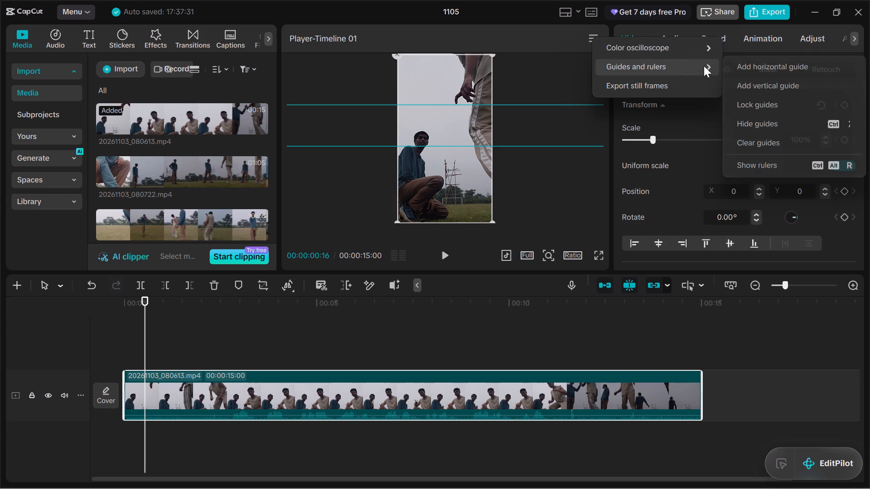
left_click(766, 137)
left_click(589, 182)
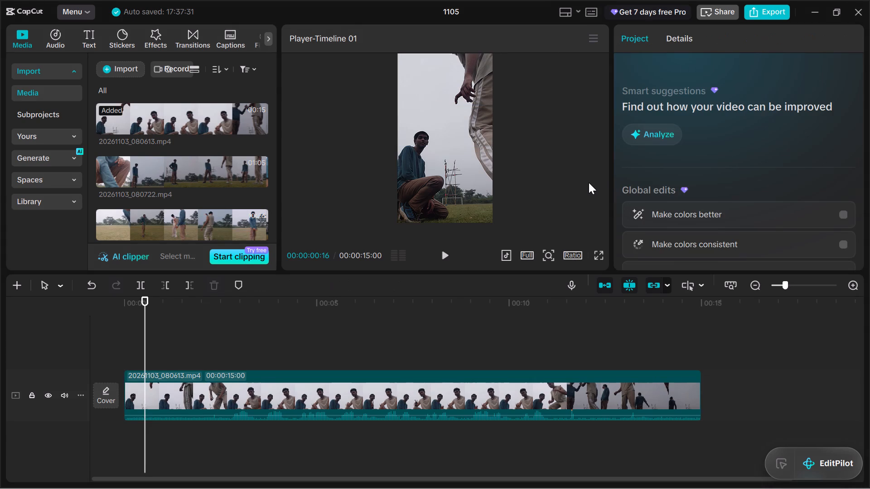
Browse the trending video effects, looking over both the free and the Pro ones for something to apply to the clip.
left_click(502, 379)
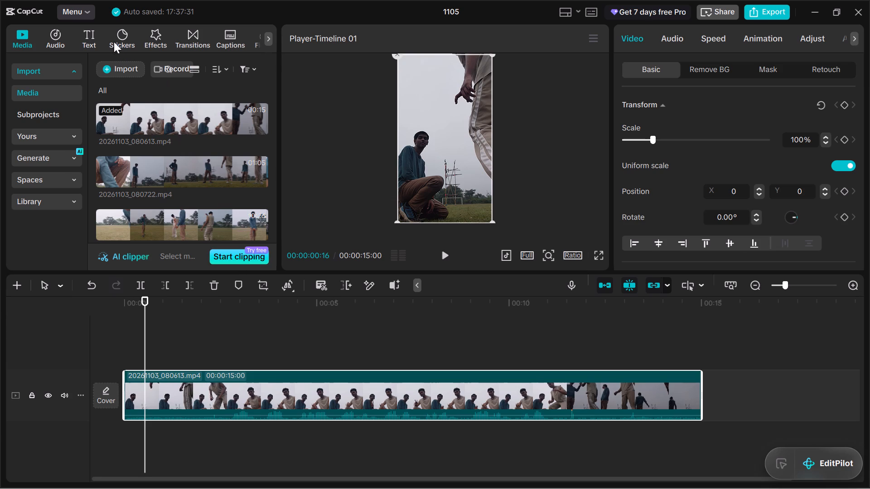
left_click(153, 37)
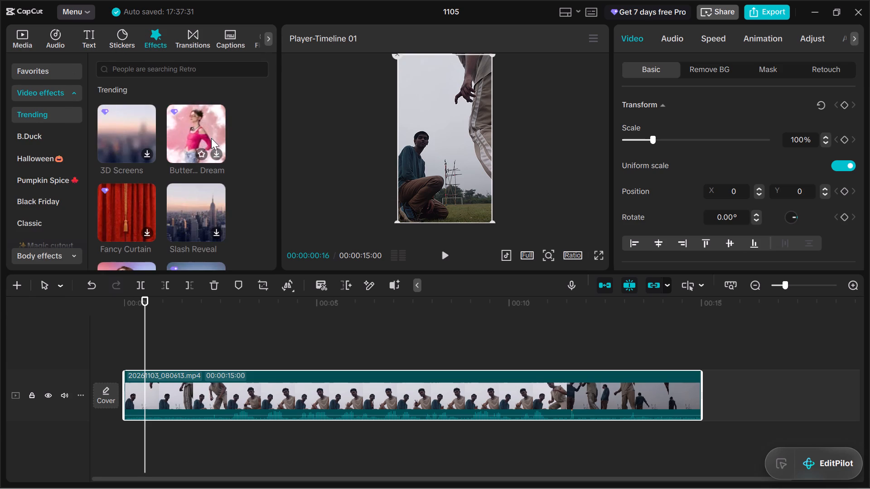
scroll(211, 138, "down", 1)
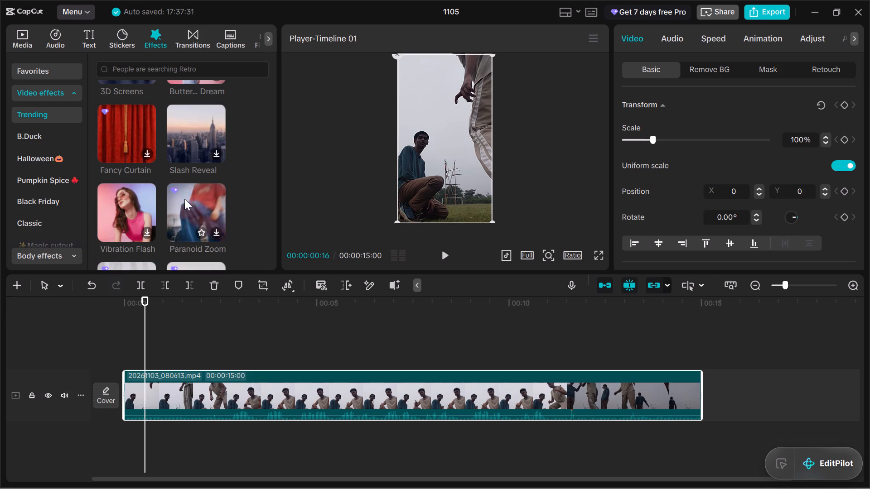
scroll(184, 199, "down", 1)
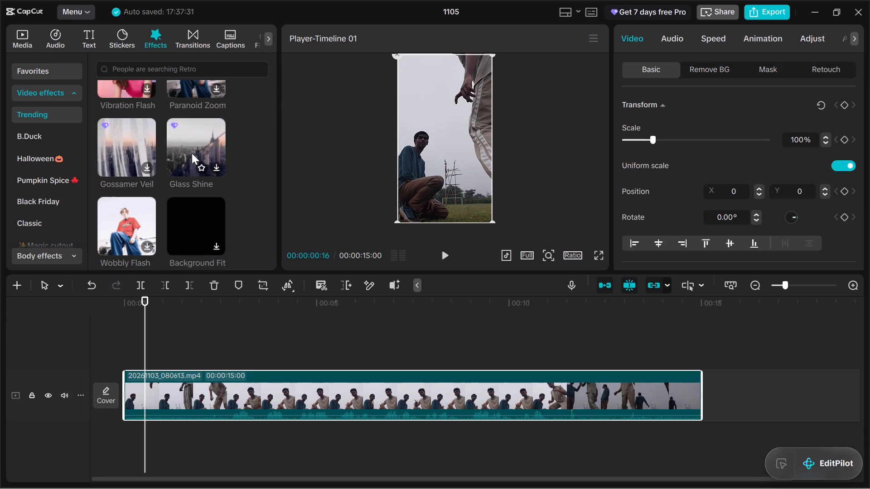
scroll(169, 197, "down", 1)
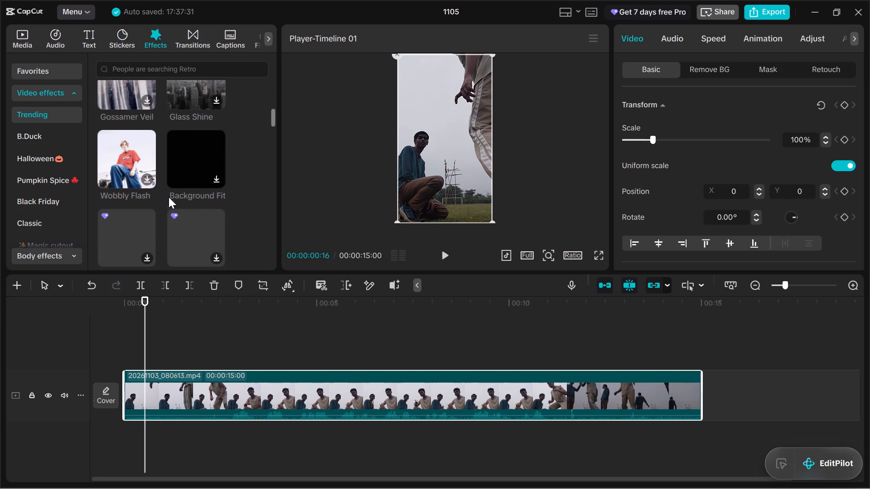
scroll(169, 197, "down", 1)
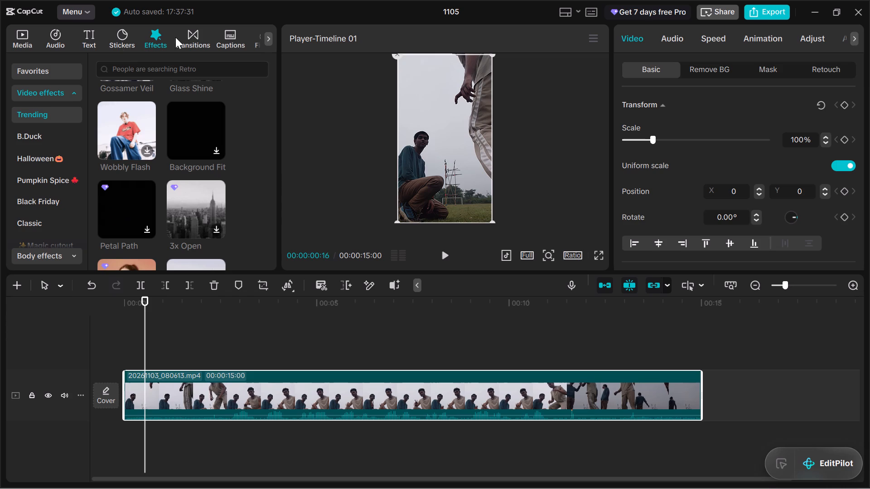
left_click(191, 36)
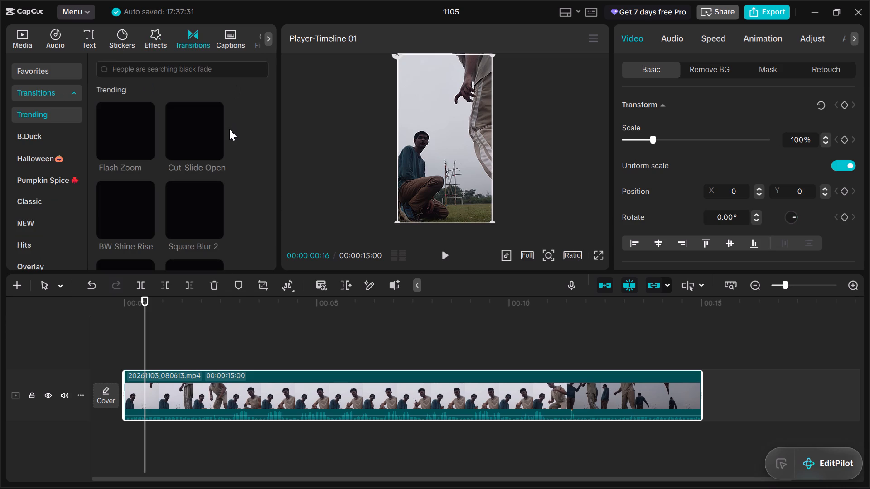
left_click(149, 32)
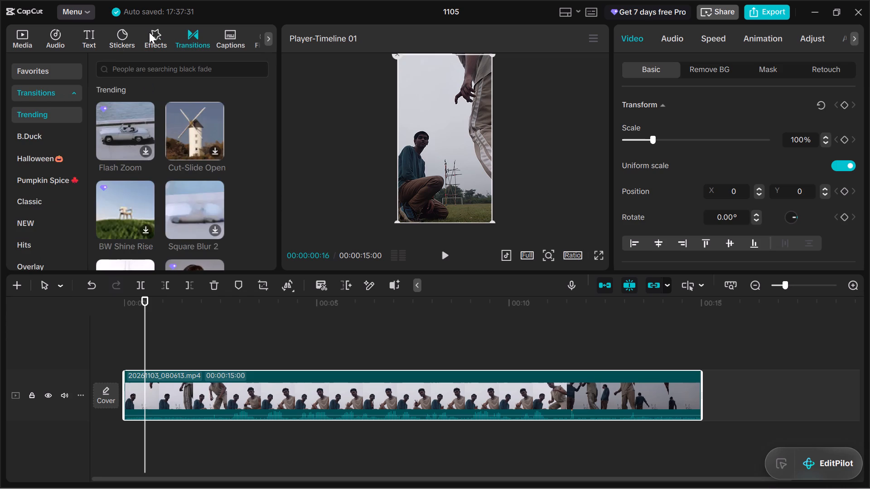
scroll(192, 133, "down", 1)
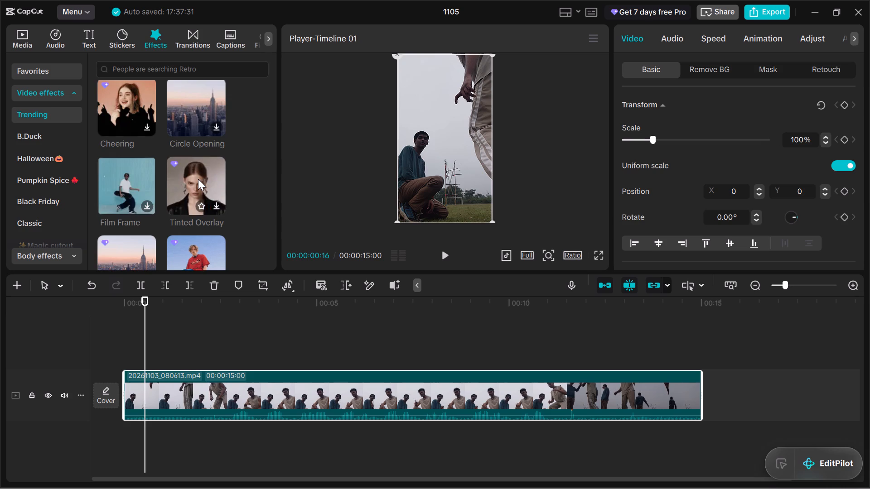
scroll(198, 179, "down", 1)
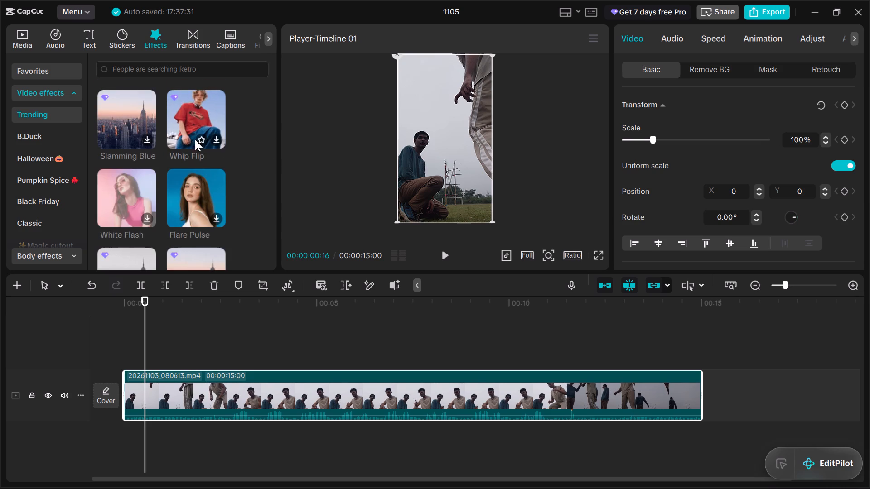
scroll(197, 141, "down", 1)
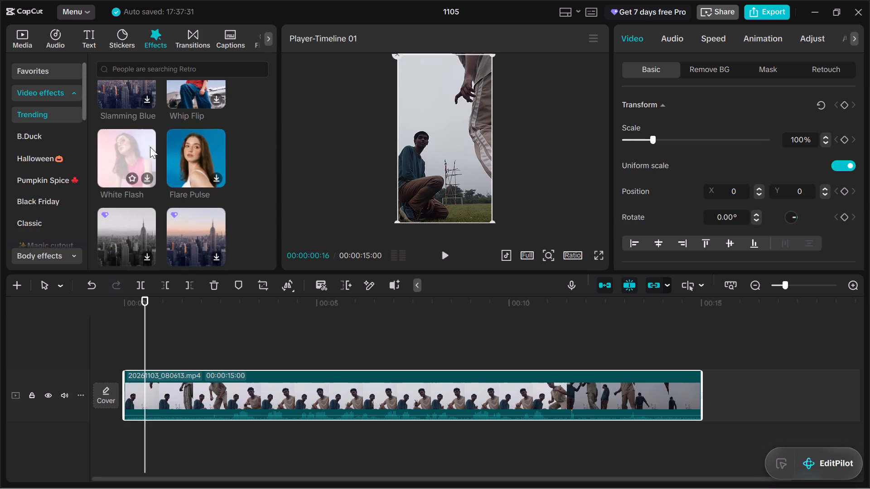
scroll(191, 158, "down", 1)
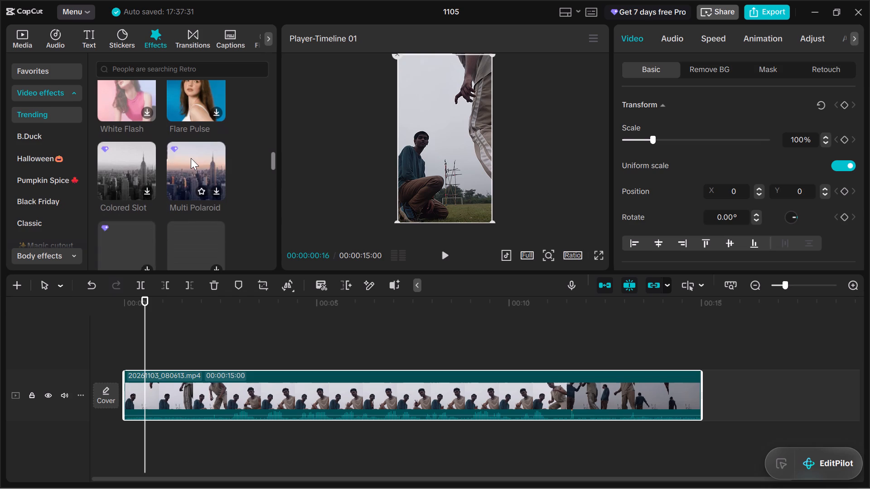
scroll(140, 155, "down", 1)
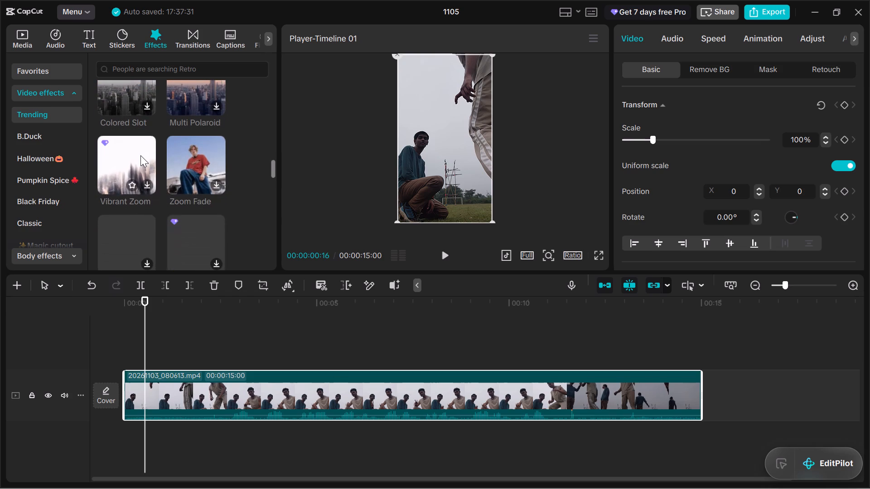
scroll(237, 152, "down", 1)
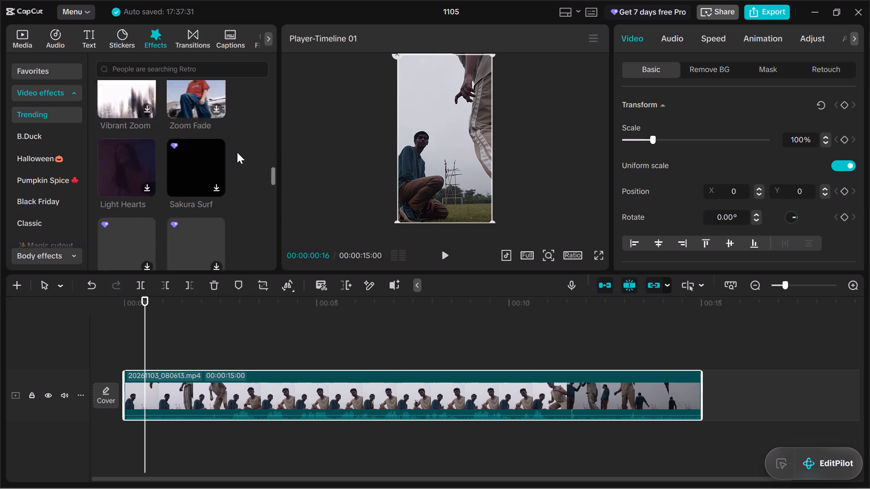
scroll(237, 152, "down", 1)
scroll(191, 112, "up", 1)
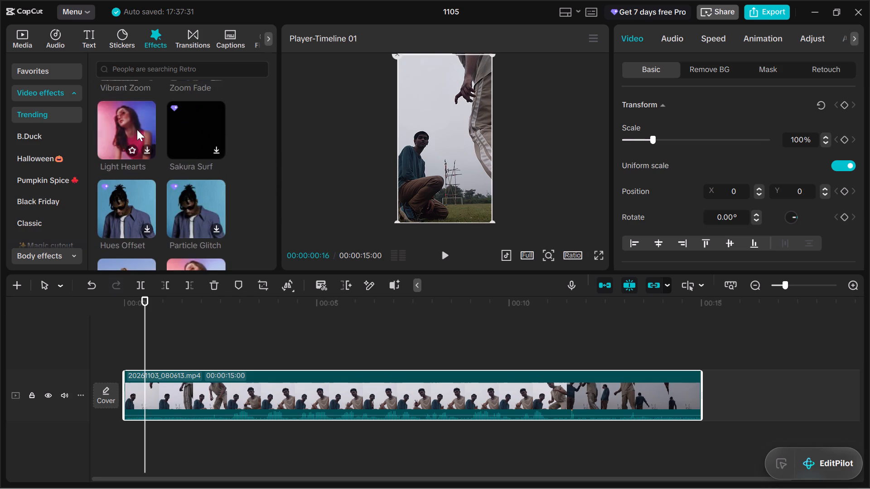
scroll(195, 128, "down", 1)
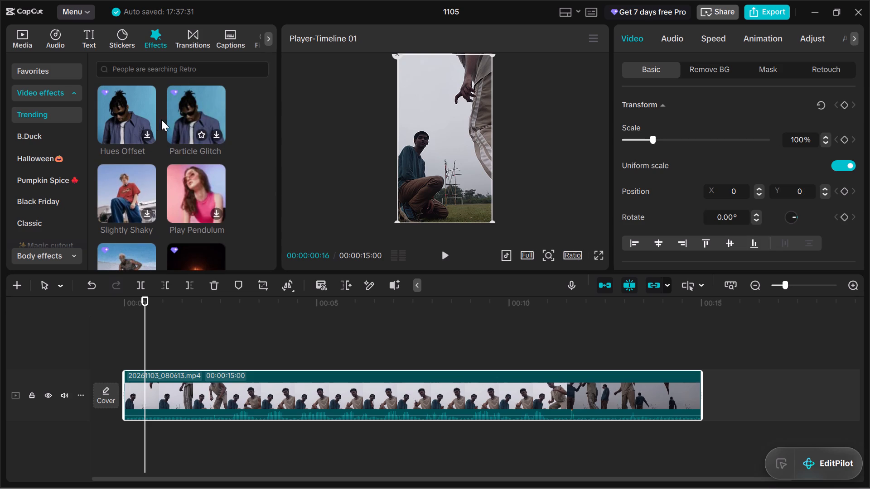
scroll(161, 118, "down", 1)
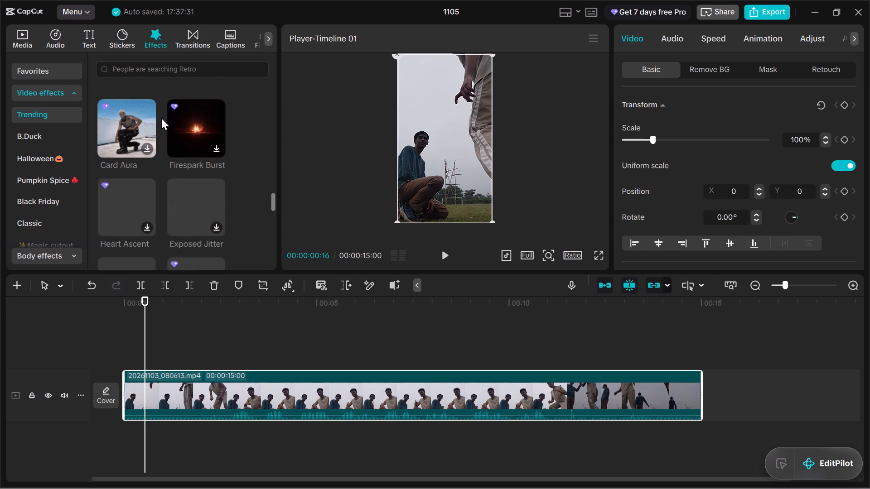
scroll(161, 118, "up", 1)
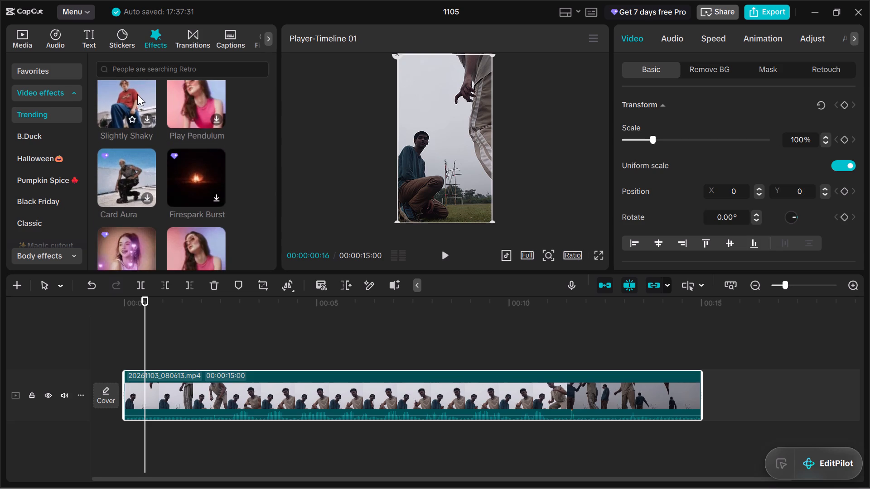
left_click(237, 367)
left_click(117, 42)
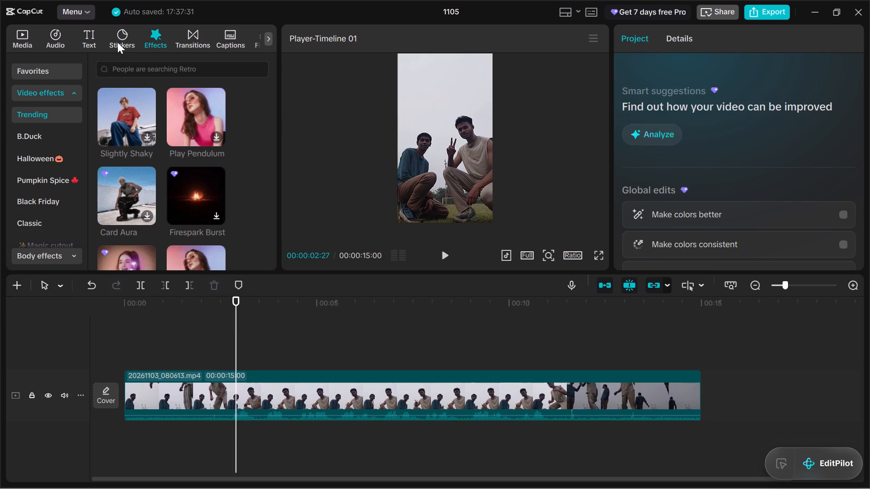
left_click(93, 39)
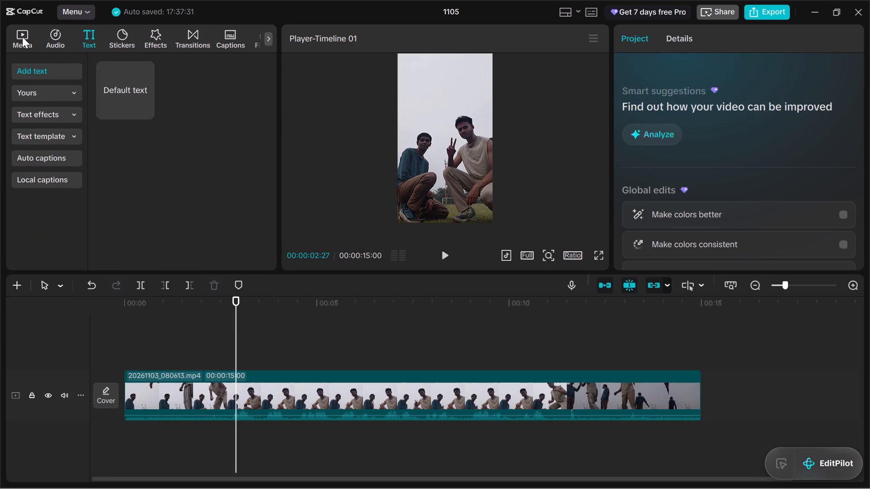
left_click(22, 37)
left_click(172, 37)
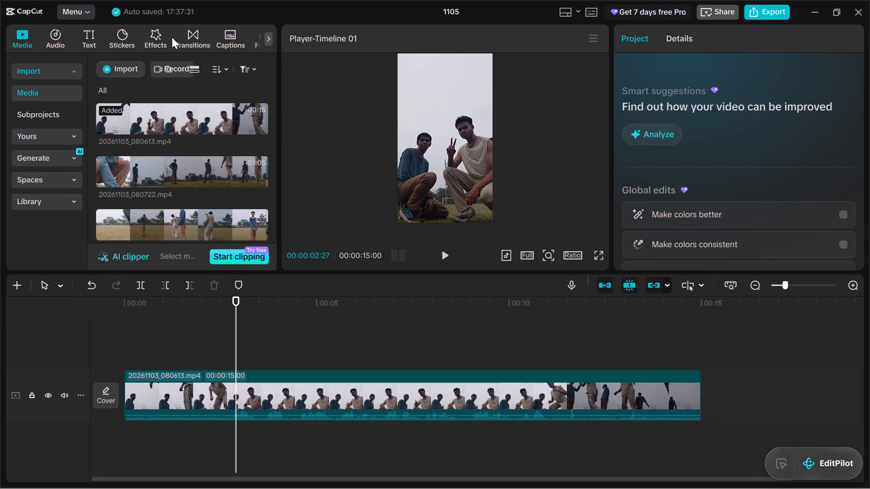
Add the trending Pro video effect Blurry Shake on a track above the clip, at the very start of the timeline.
left_click(159, 39)
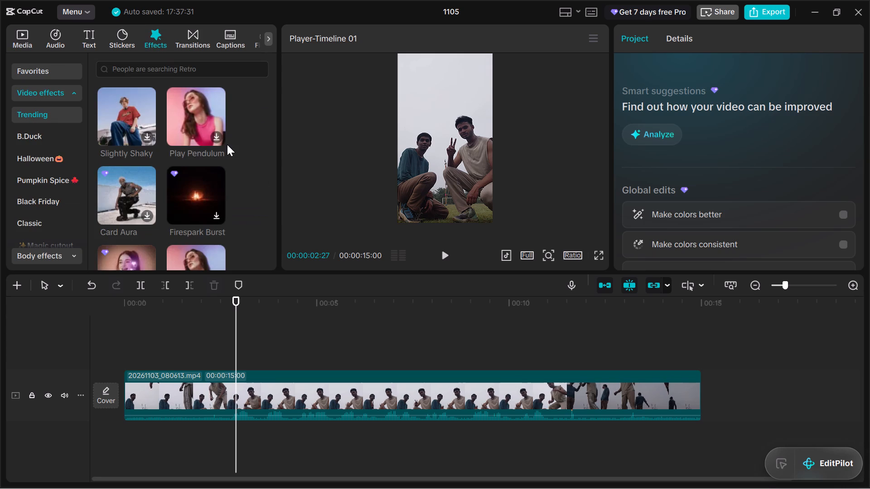
scroll(227, 144, "down", 3)
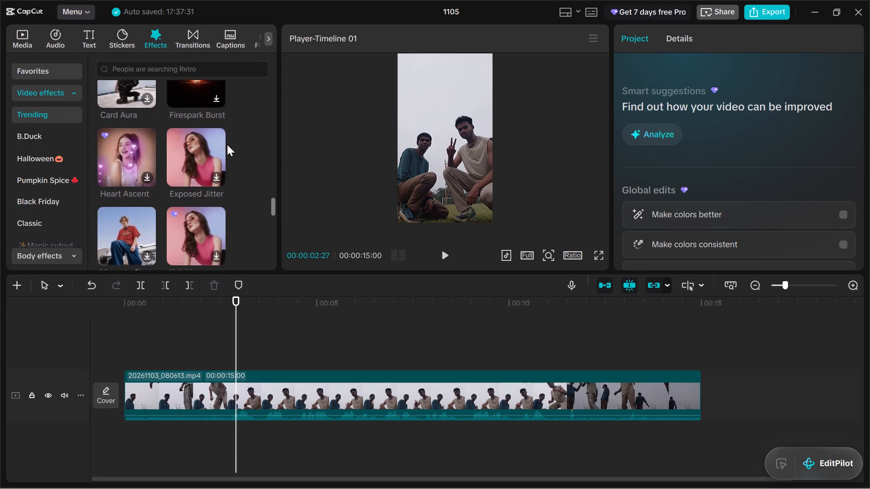
scroll(206, 132, "down", 1)
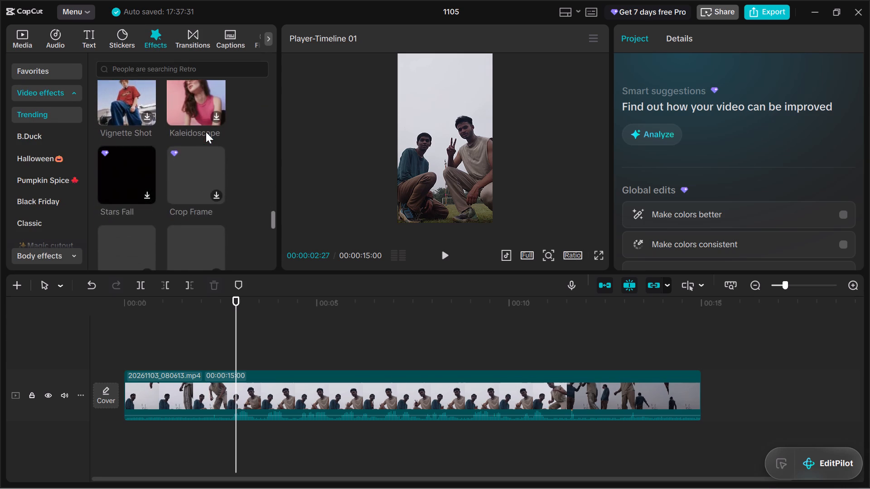
scroll(206, 132, "down", 2)
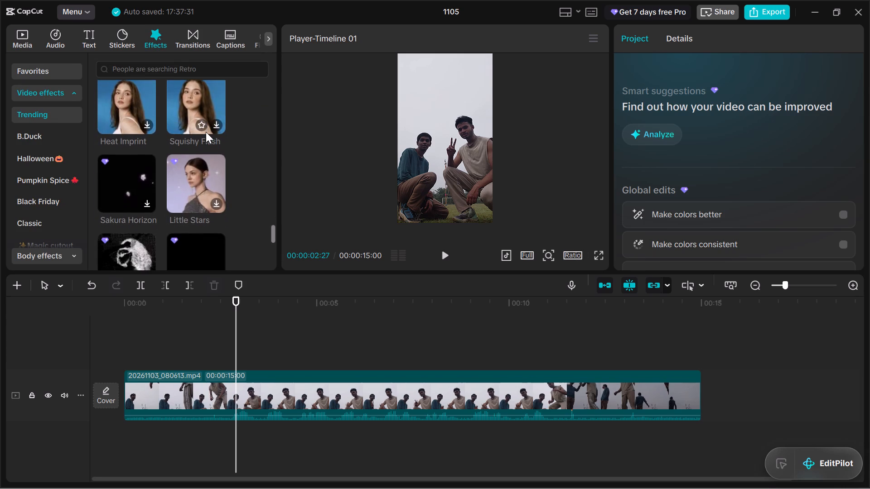
scroll(206, 132, "down", 1)
scroll(206, 132, "up", 1)
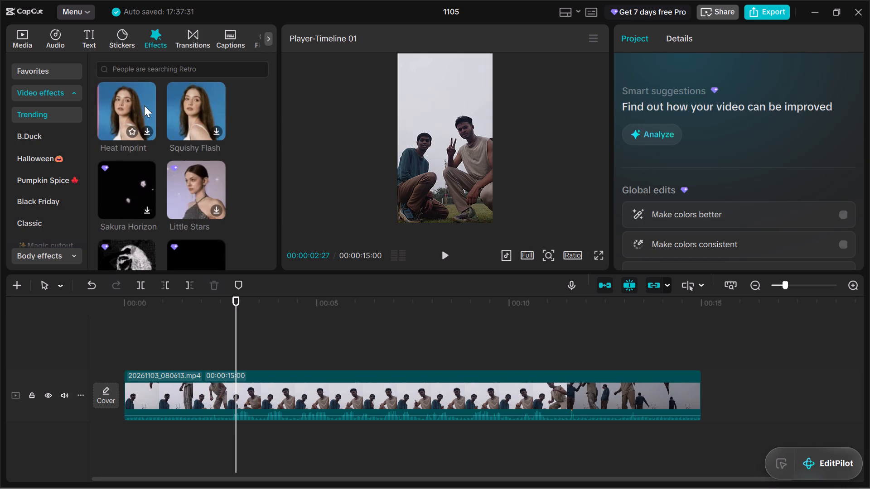
scroll(144, 105, "down", 1)
scroll(144, 105, "up", 1)
scroll(144, 105, "down", 1)
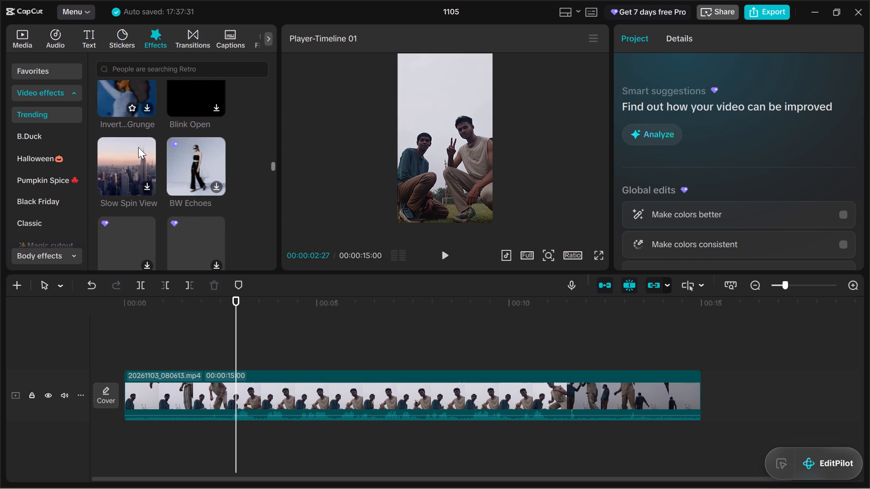
scroll(138, 155, "down", 1)
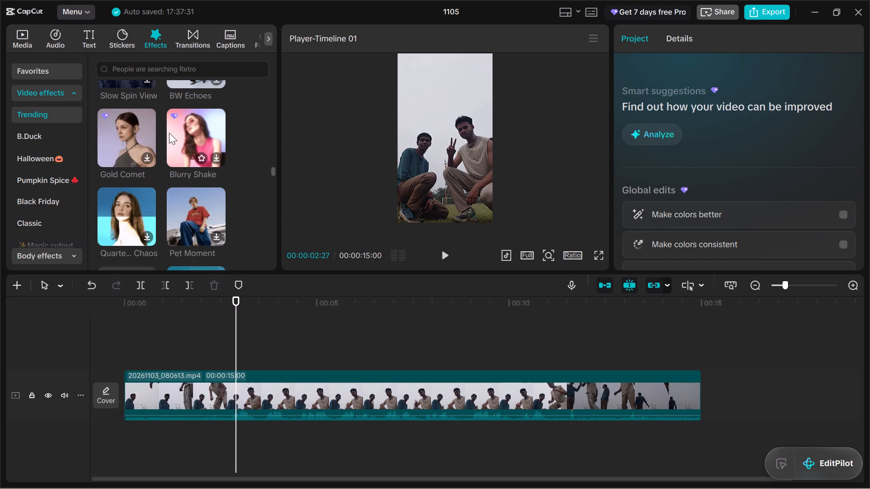
left_click_drag(189, 125, 125, 359)
Extend the Blurry Shake effect so it ends together with the 15-second clip.
left_click_drag(237, 360, 322, 357)
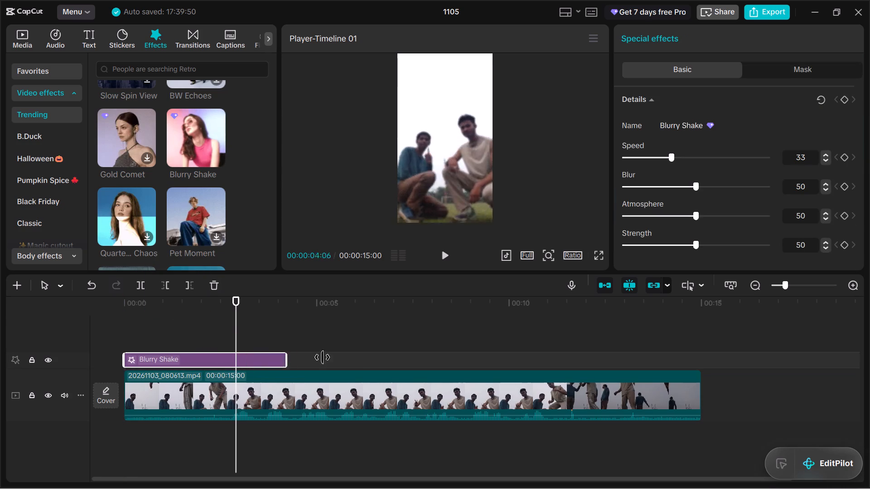
left_click_drag(322, 357, 695, 340)
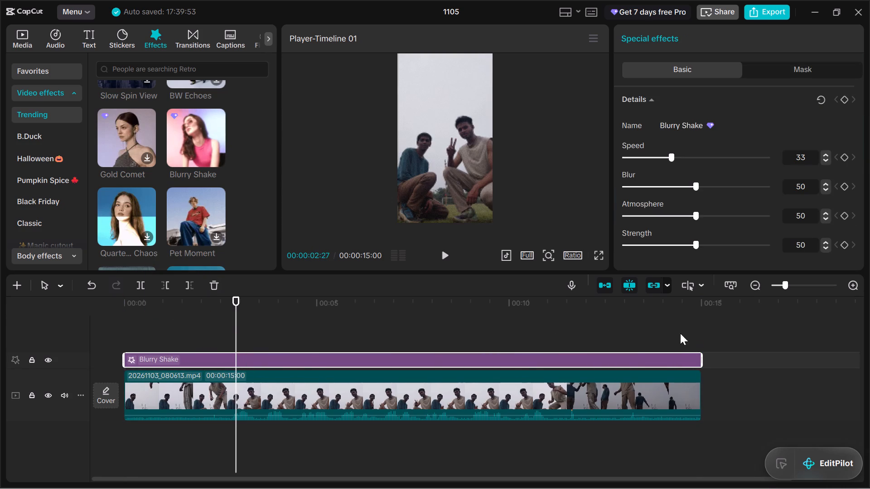
Play the video from the beginning to review the Blurry Shake effect, pausing at about 9 seconds.
left_click_drag(140, 305, 94, 290)
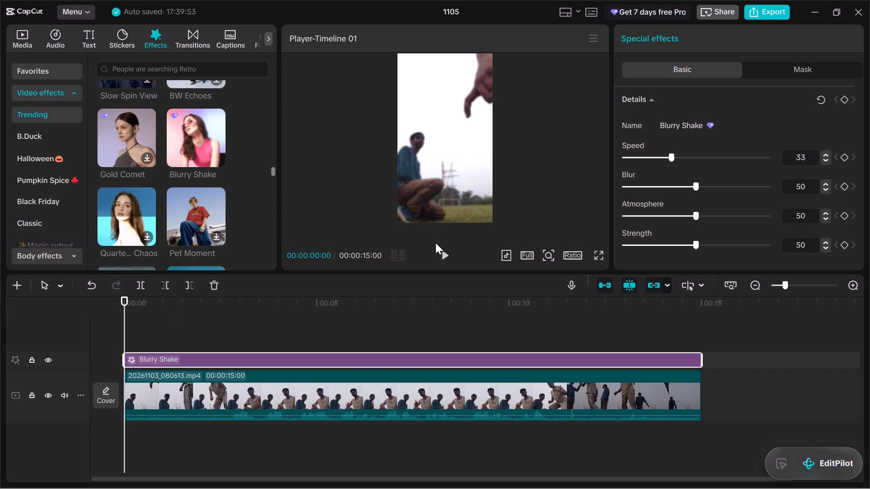
left_click(441, 254)
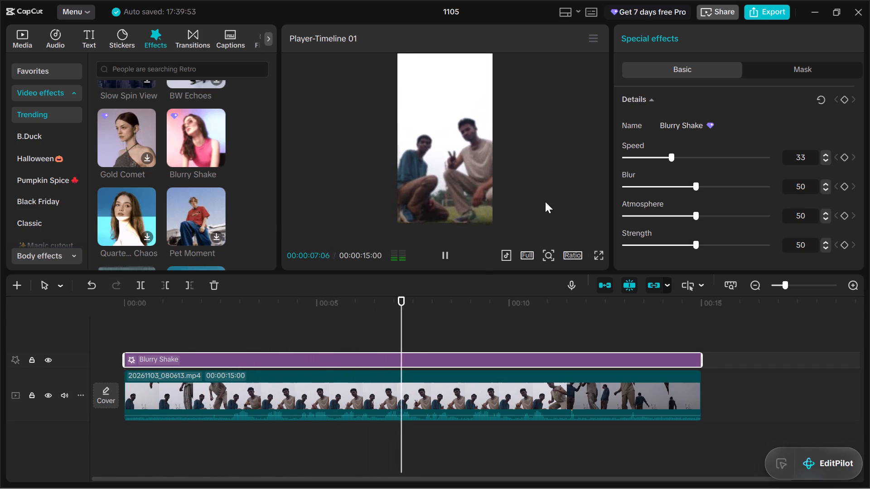
left_click(448, 253)
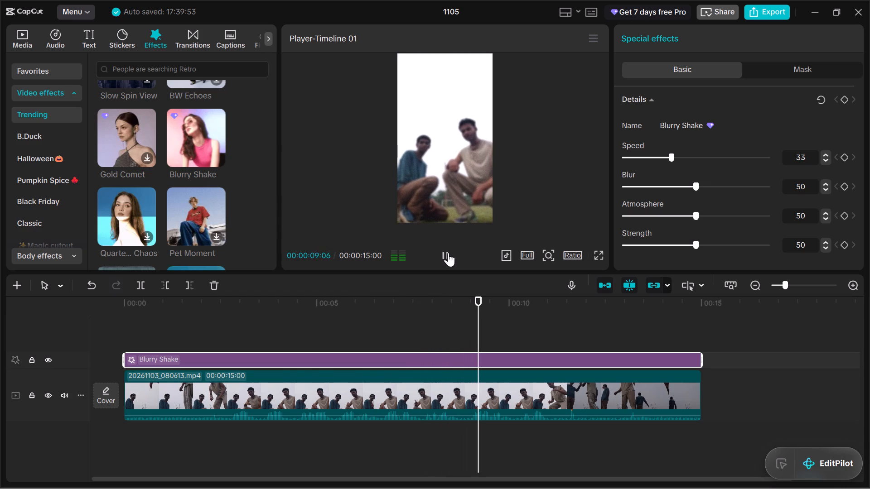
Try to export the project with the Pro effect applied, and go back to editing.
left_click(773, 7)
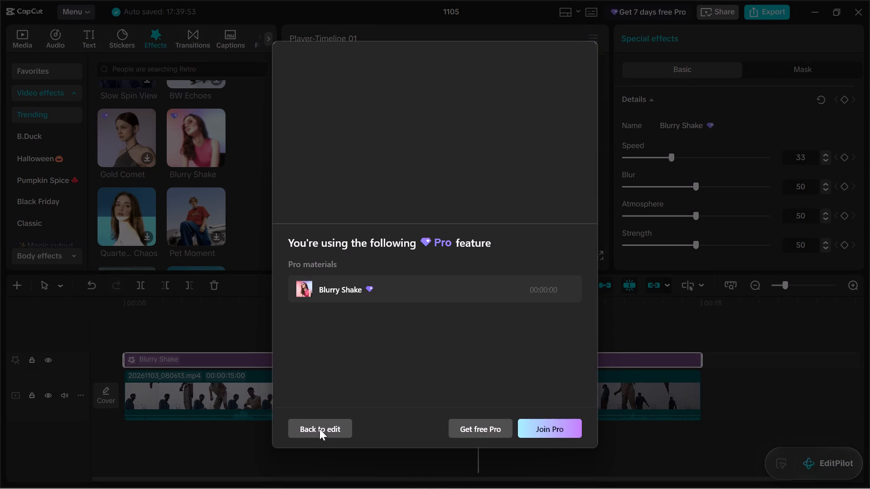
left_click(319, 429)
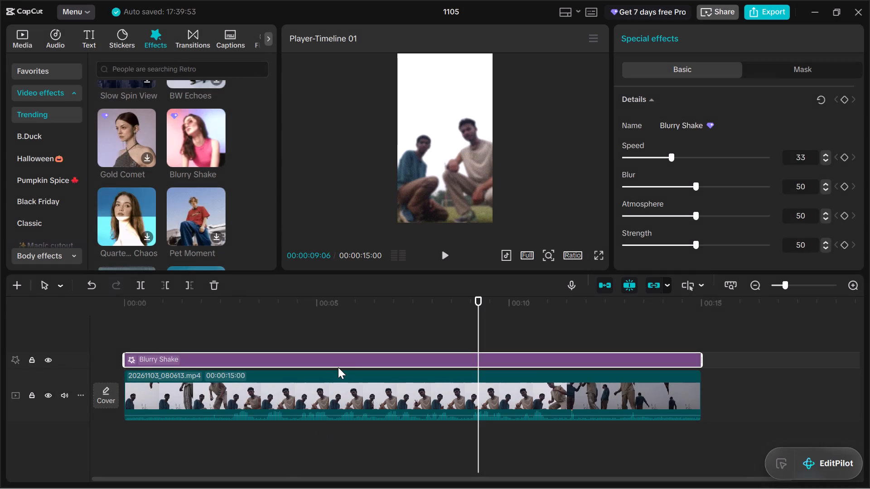
Switch to File Explorer and open the CapCut folder inside AppData\Local, keeping the video editor partly visible behind it.
key("super+r")
type("appdata")
key("Return")
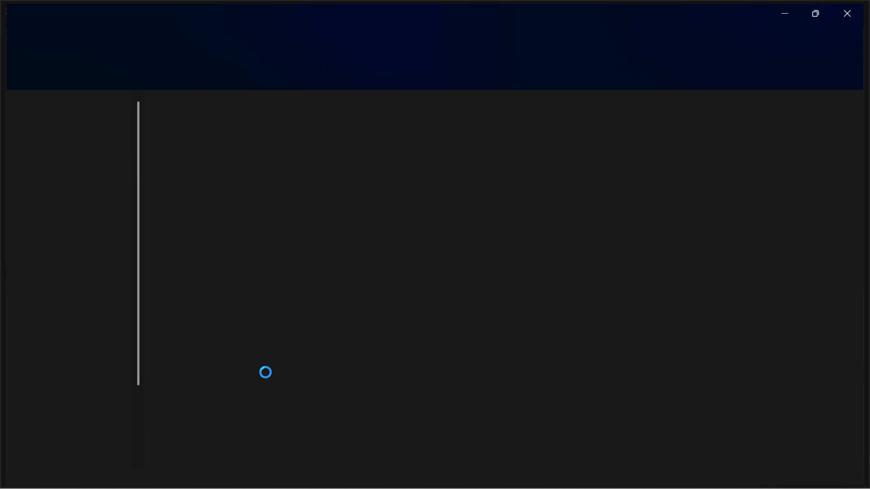
double_click(233, 120)
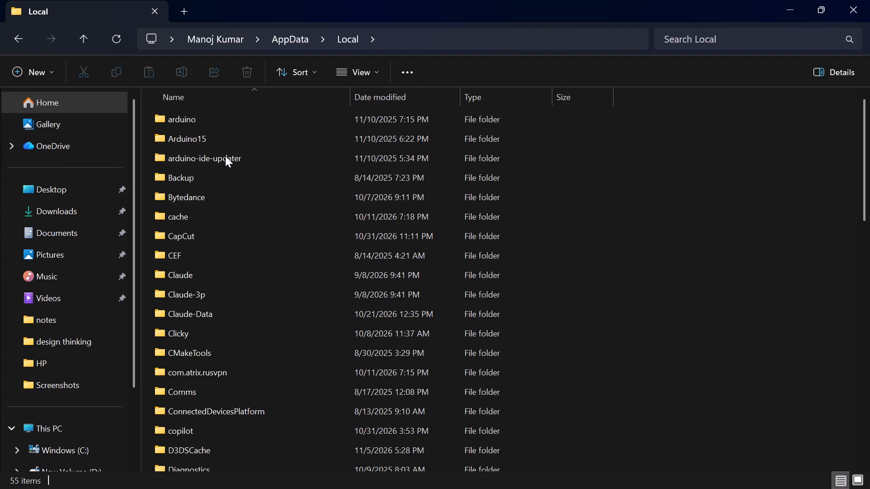
double_click(206, 229)
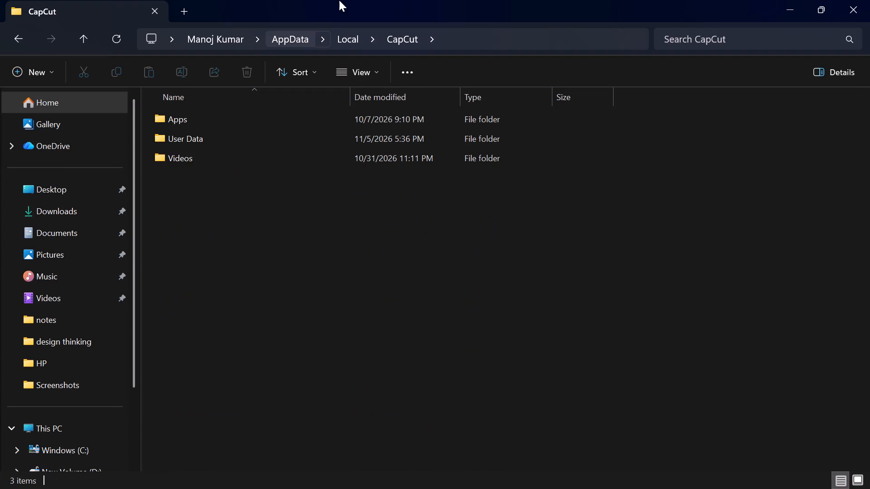
left_click_drag(335, 8, 266, 239)
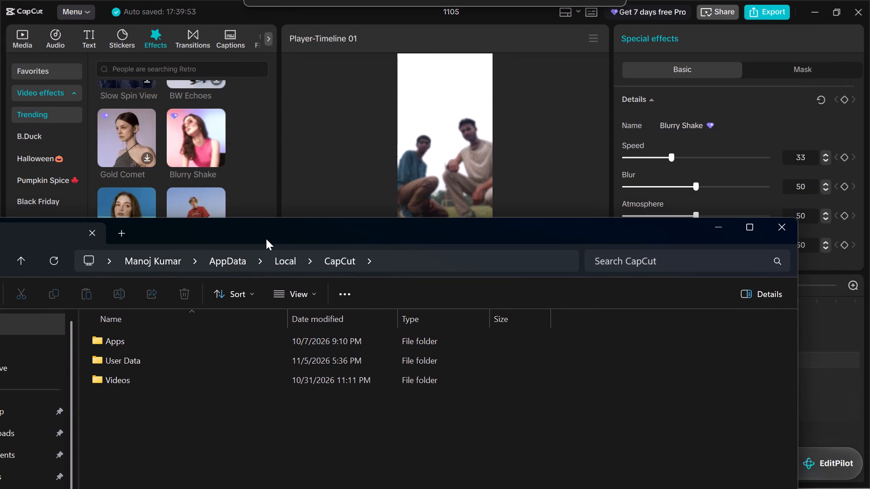
Show the project's imported media in CapCut, and return to the CapCut folder in File Explorer.
left_click(28, 38)
left_click(28, 38)
key("alt+Tab")
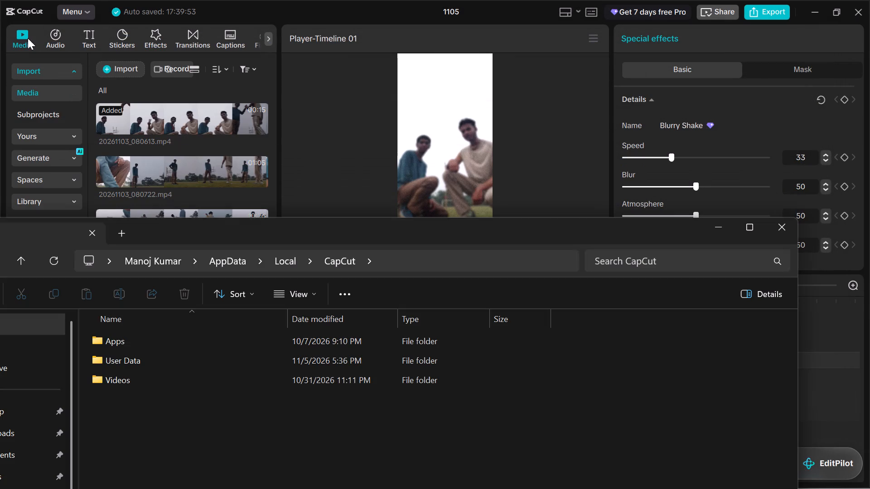
Examine the contents of the Apps, User Data and Videos subfolders in the CapCut folder.
double_click(154, 345)
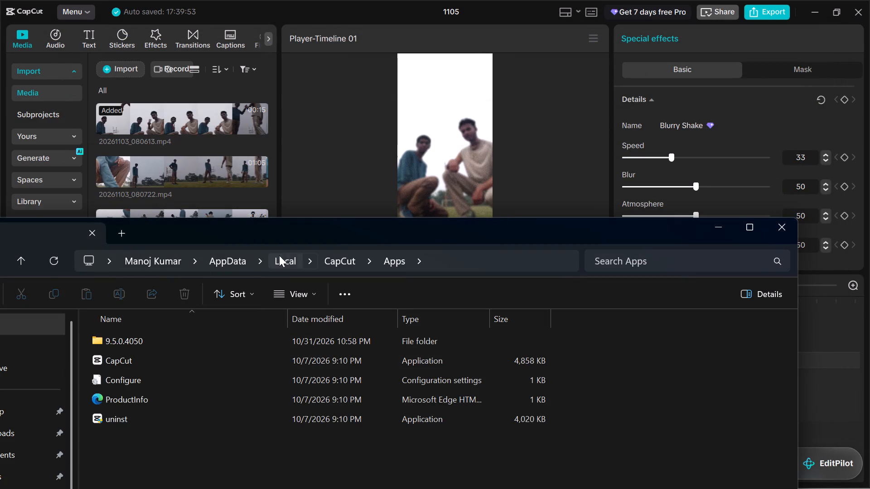
left_click(320, 256)
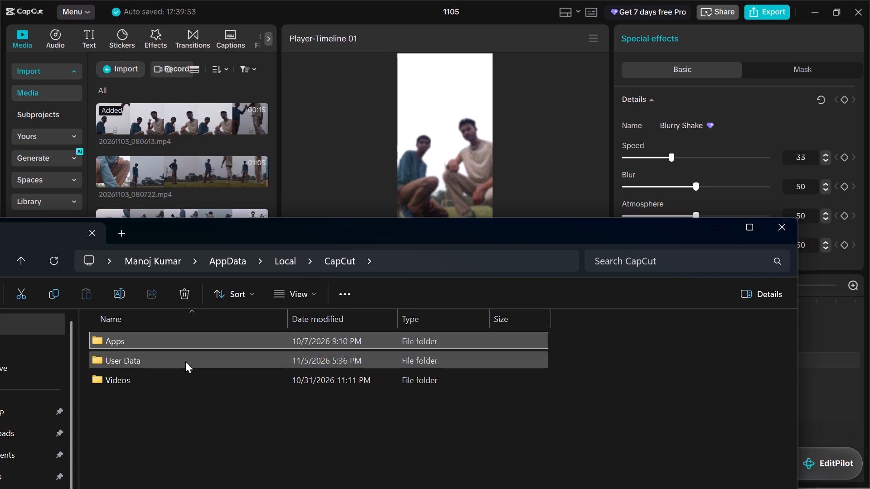
double_click(185, 361)
scroll(223, 380, "down", 1)
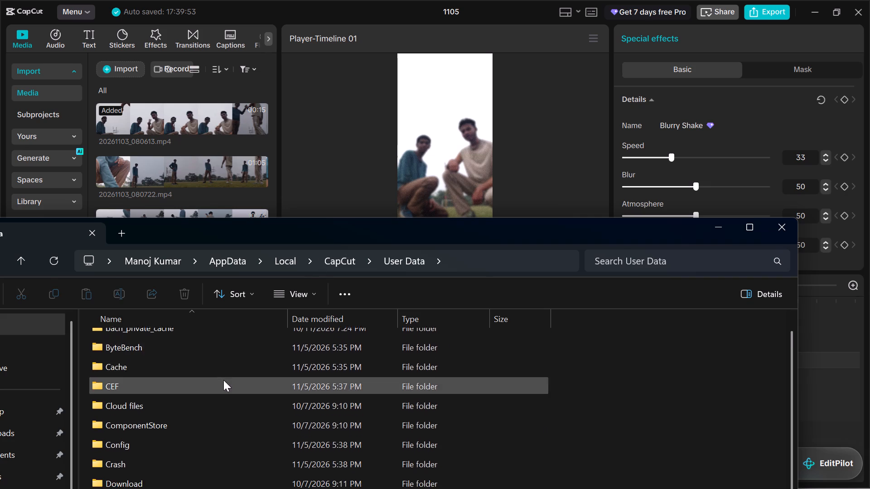
scroll(223, 380, "down", 2)
scroll(223, 380, "up", 1)
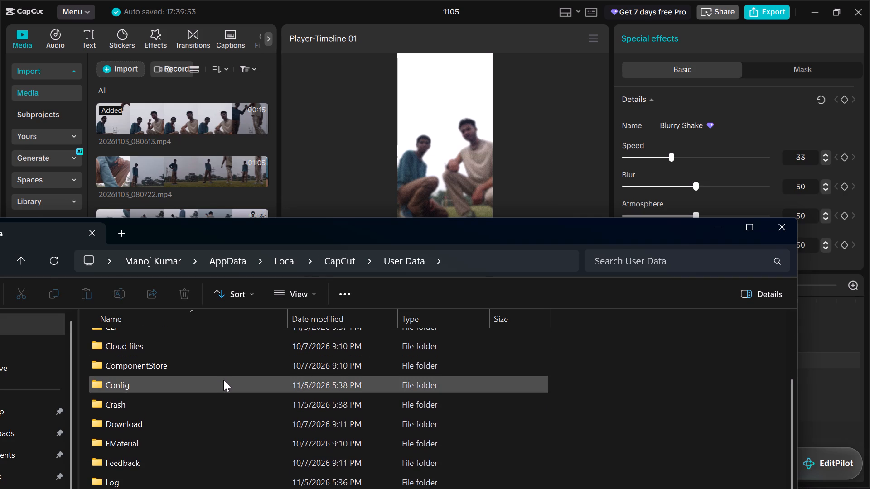
scroll(223, 380, "up", 1)
left_click(330, 256)
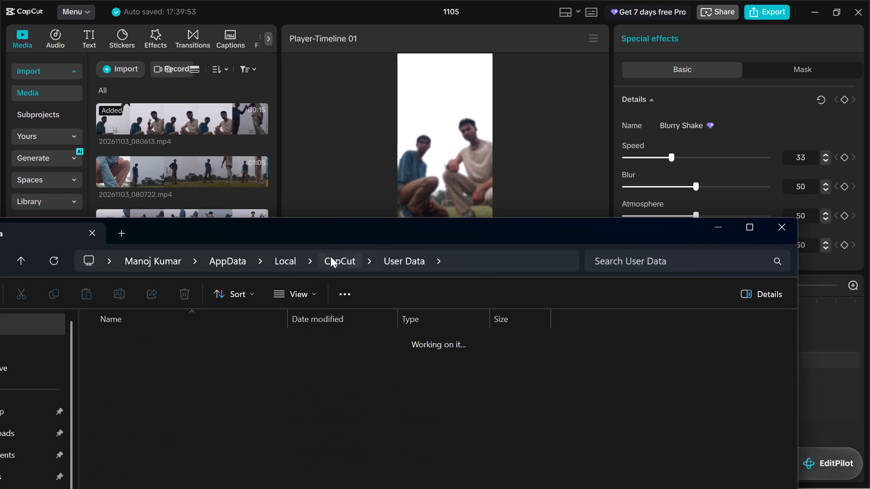
double_click(214, 383)
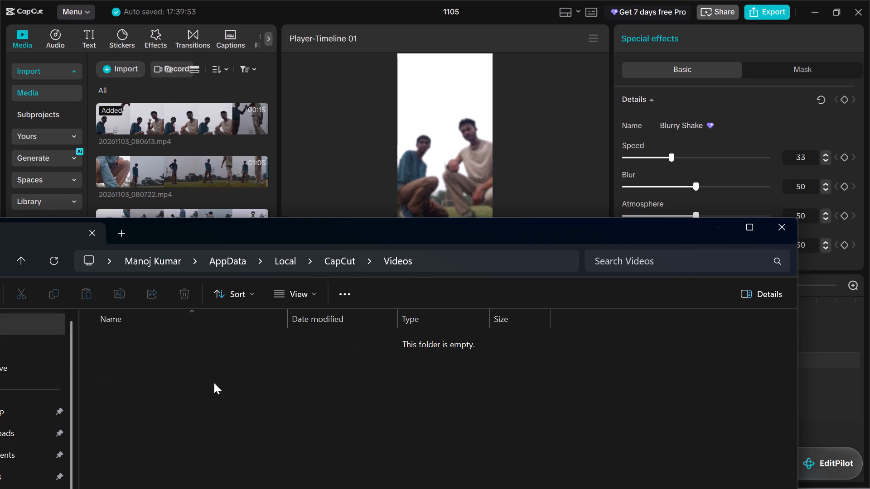
Go back to the Local folder, reopen CapCut's User Data folder and look through its subfolders.
left_click_drag(470, 239, 497, 204)
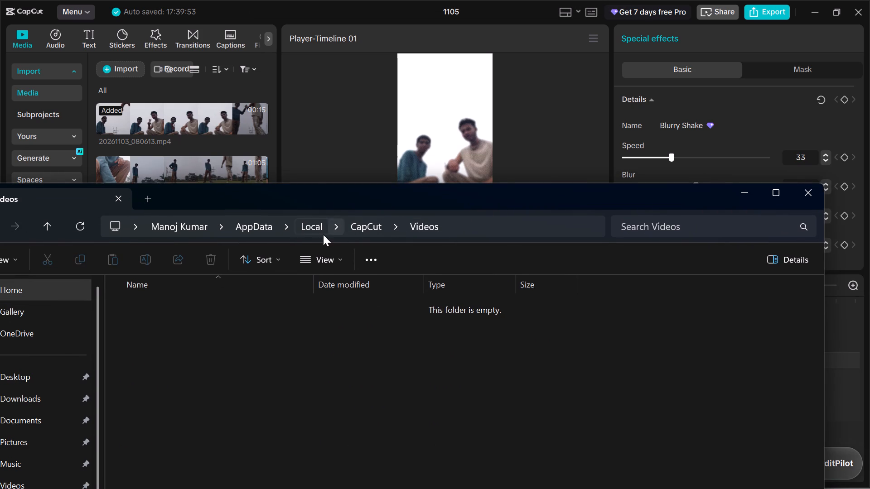
left_click(315, 228)
scroll(212, 414, "down", 1)
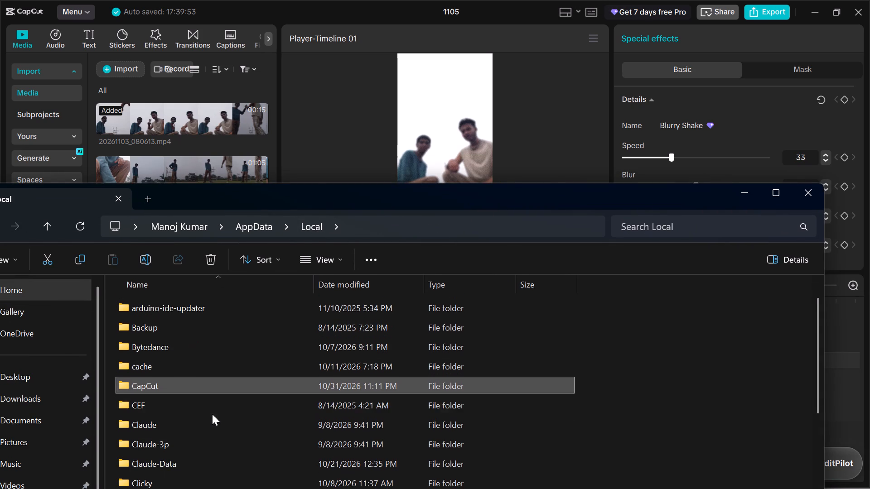
double_click(228, 385)
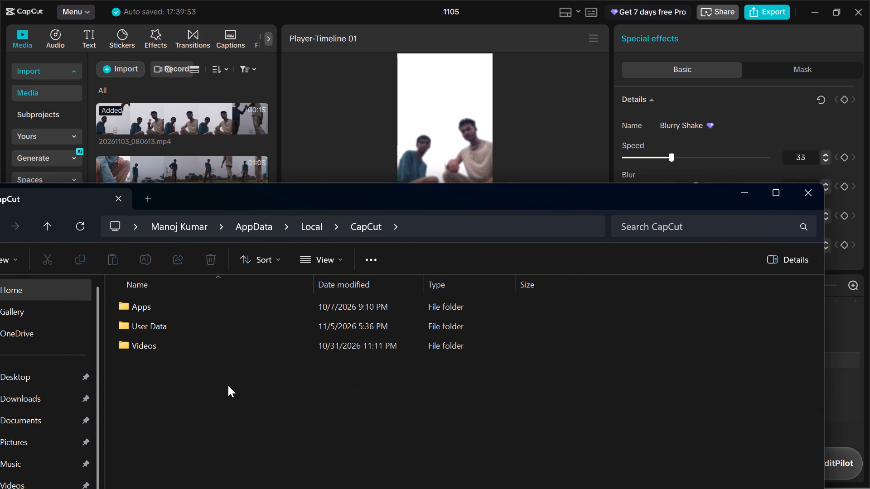
double_click(250, 329)
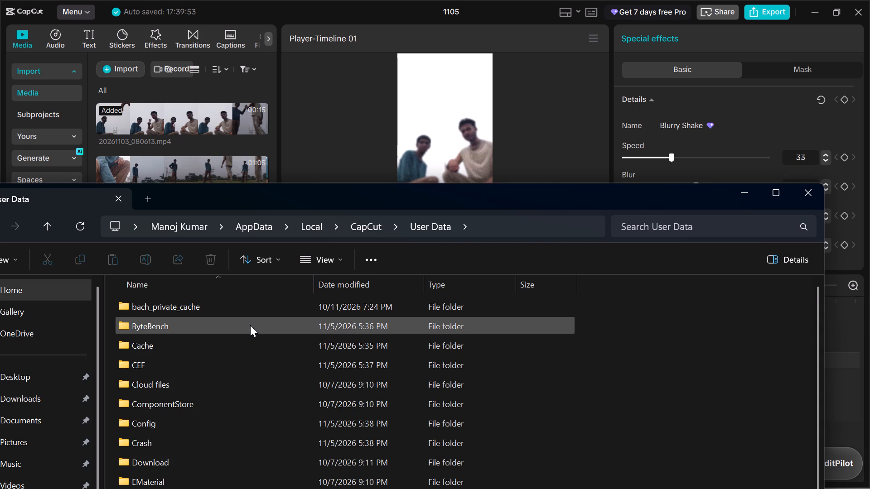
scroll(250, 325, "down", 1)
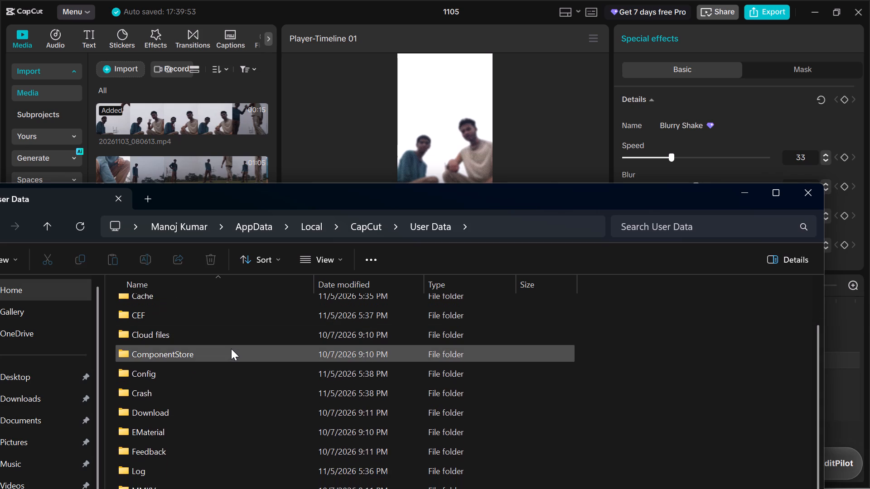
Switch back to CapCut and turn the 15-second video clip under the Blurry Shake effect into a compound clip.
left_click(538, 140)
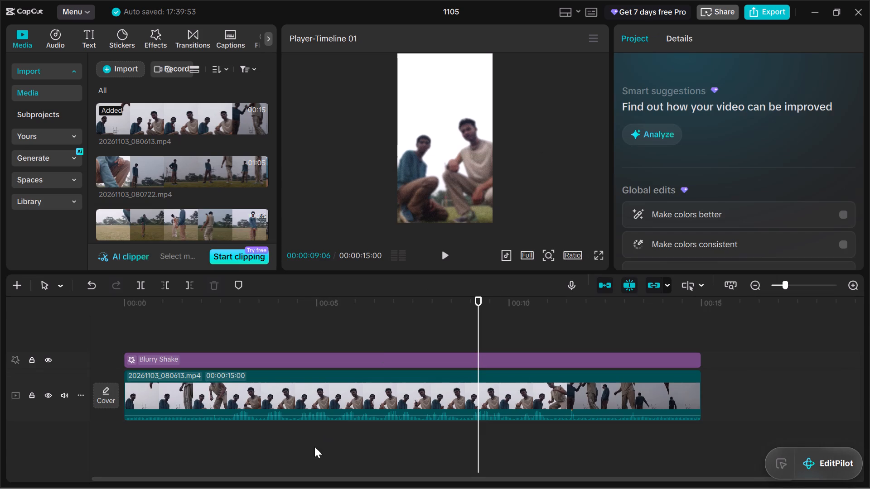
right_click(361, 387)
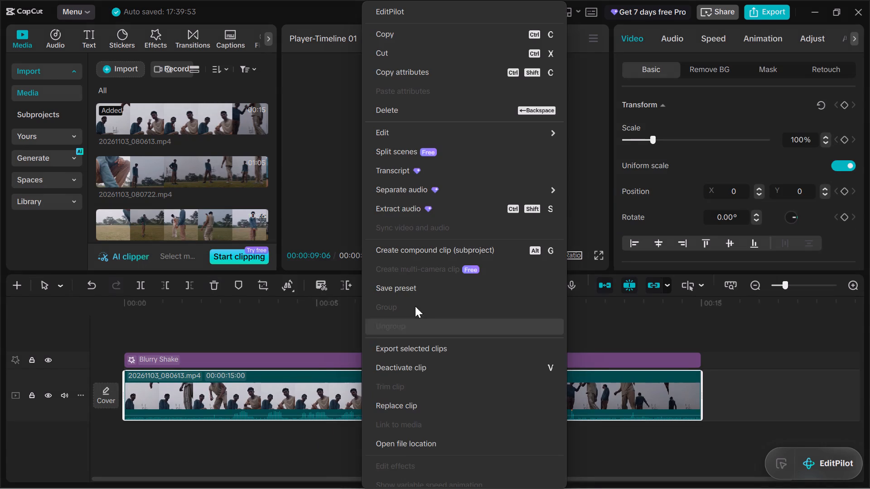
left_click(465, 251)
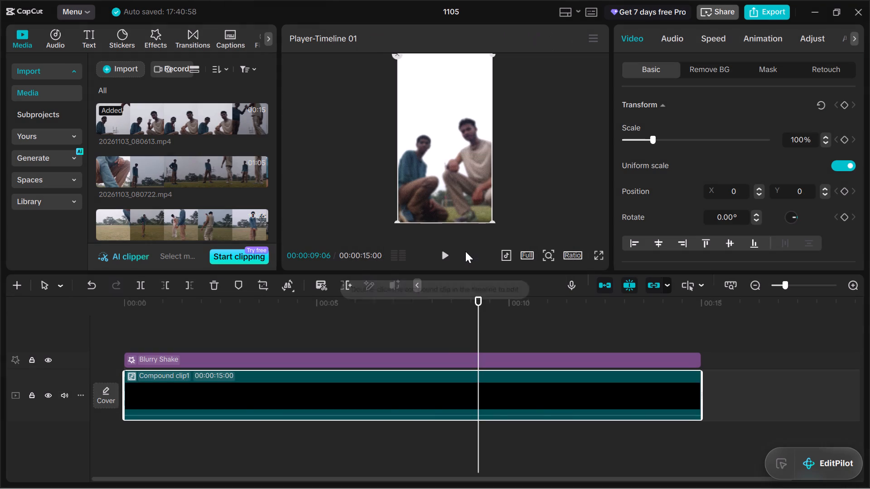
Bring up the available clip operations for the compound clip on the main track.
right_click(377, 382)
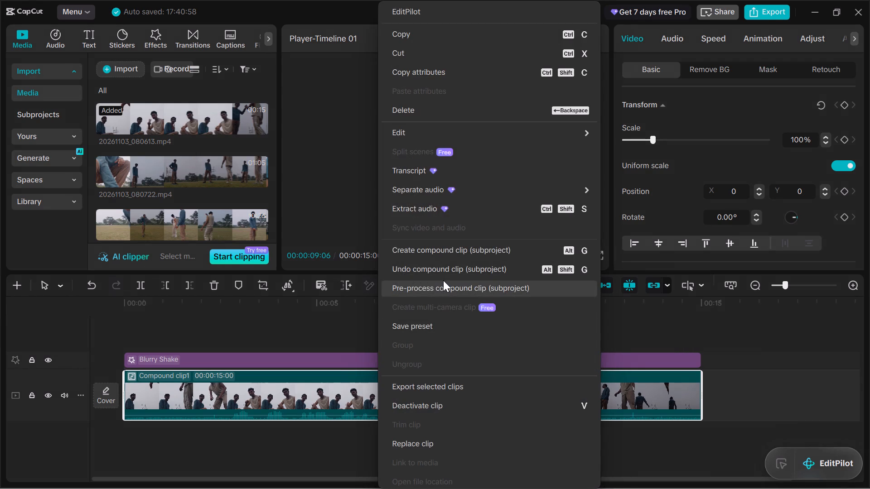
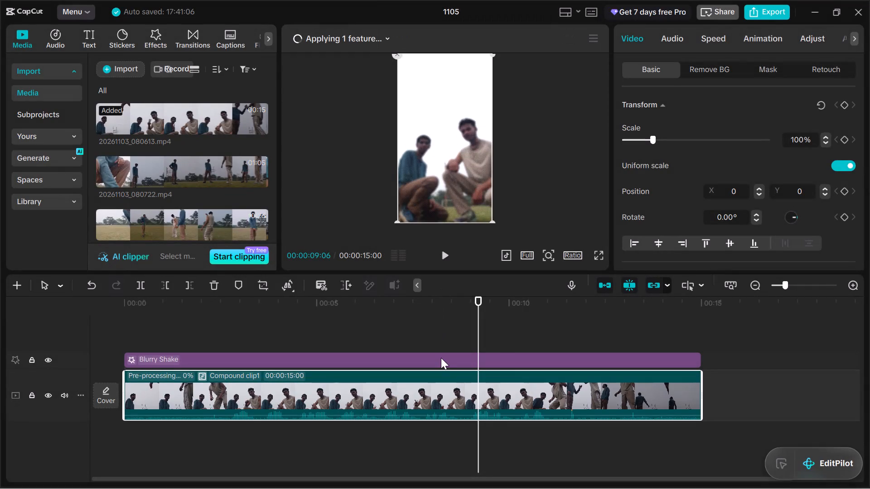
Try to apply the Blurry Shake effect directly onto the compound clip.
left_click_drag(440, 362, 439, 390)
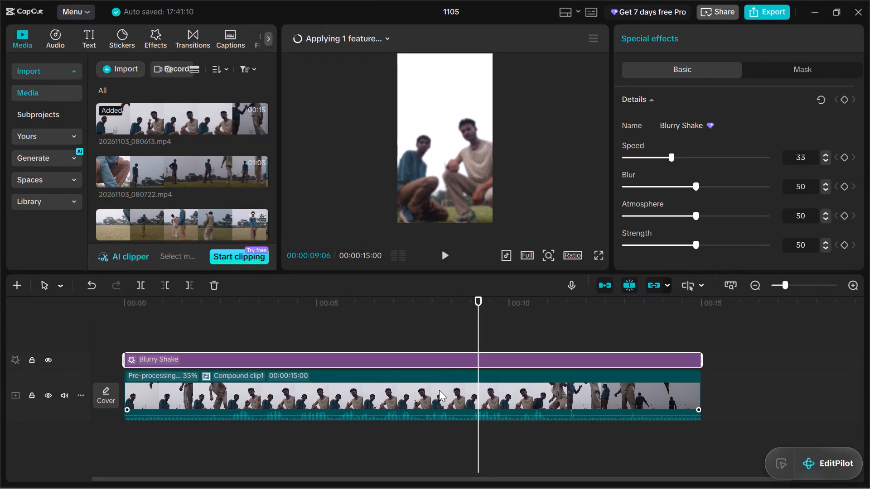
Undo the recent timeline edits back to the original uncompounded clip with the short Blurry Shake effect above it.
key("ctrl+z")
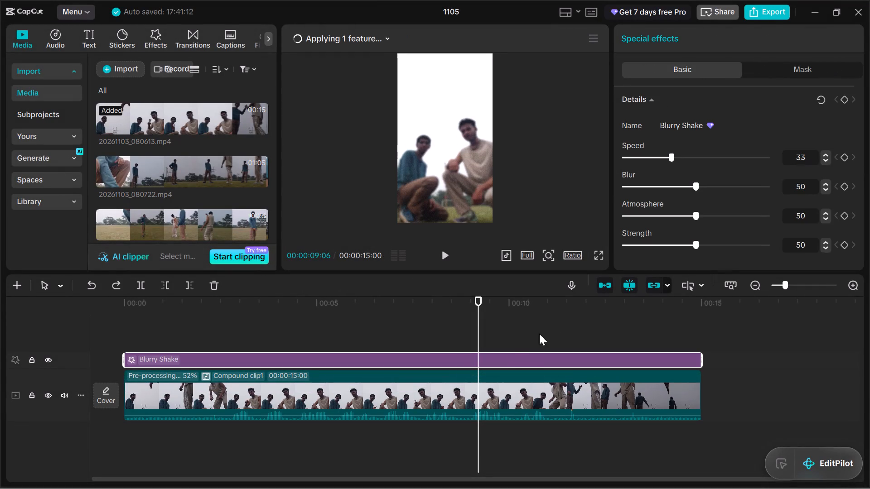
key("ctrl+z")
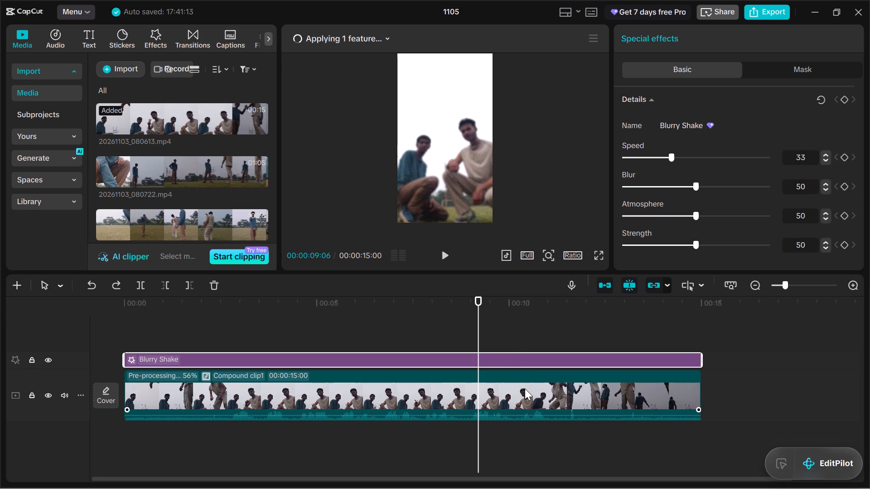
key("ctrl+z")
key("ctrl+z")
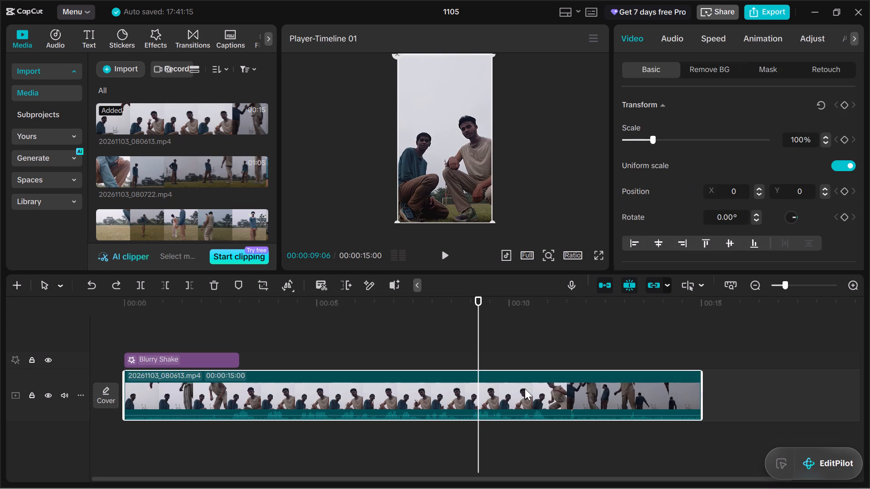
key("ctrl+y")
key("ctrl+y")
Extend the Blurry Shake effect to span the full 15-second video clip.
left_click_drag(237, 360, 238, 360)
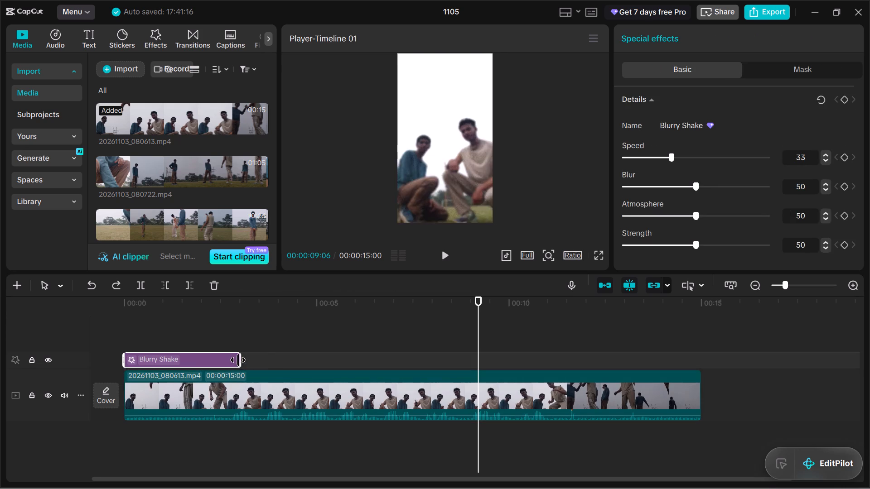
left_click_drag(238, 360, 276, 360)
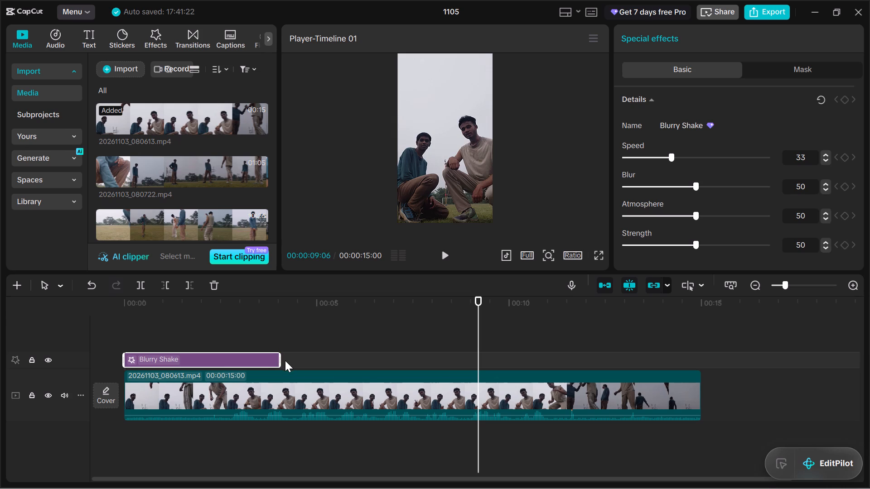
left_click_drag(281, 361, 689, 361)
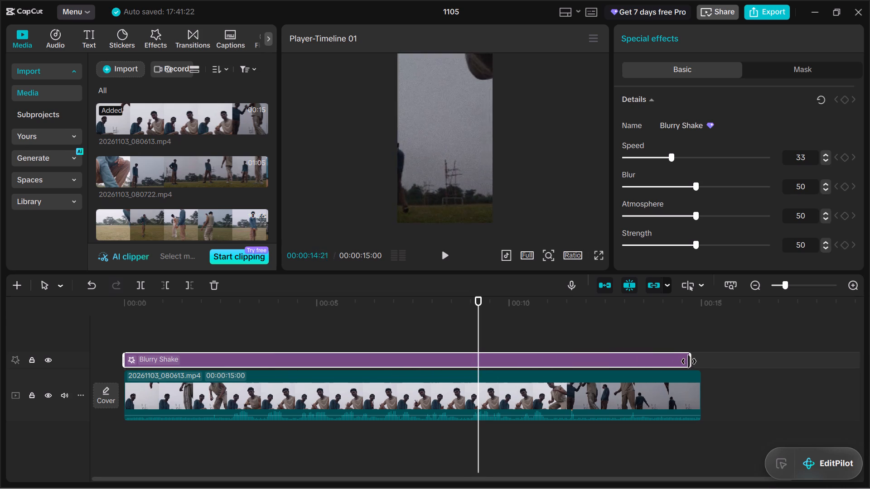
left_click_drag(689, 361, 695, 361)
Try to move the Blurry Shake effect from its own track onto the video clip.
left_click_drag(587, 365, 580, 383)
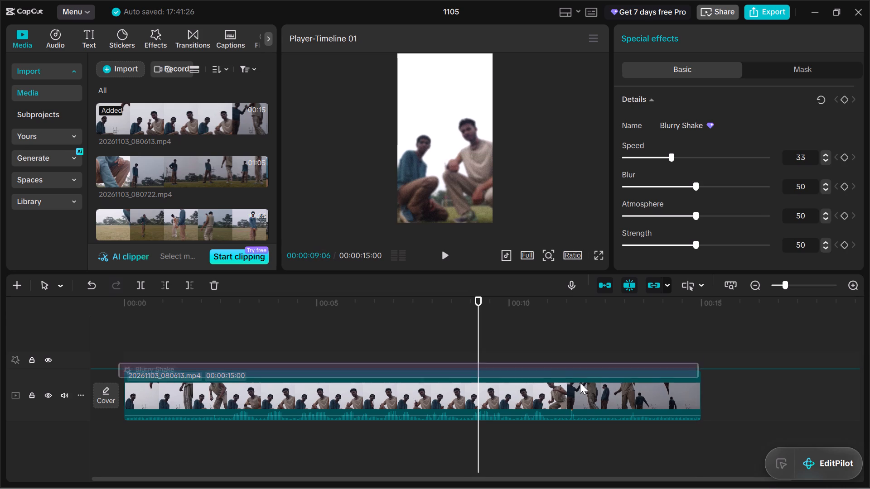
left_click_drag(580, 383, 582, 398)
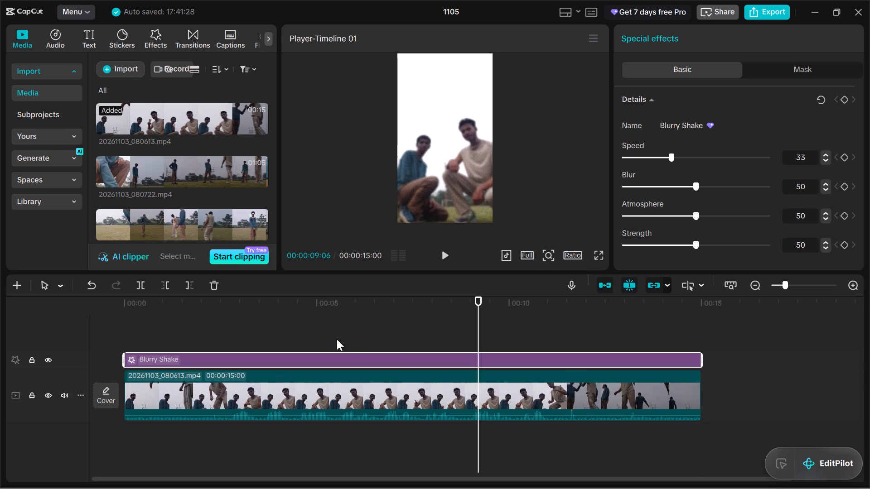
Delete the Blurry Shake effect from the timeline.
key("Delete")
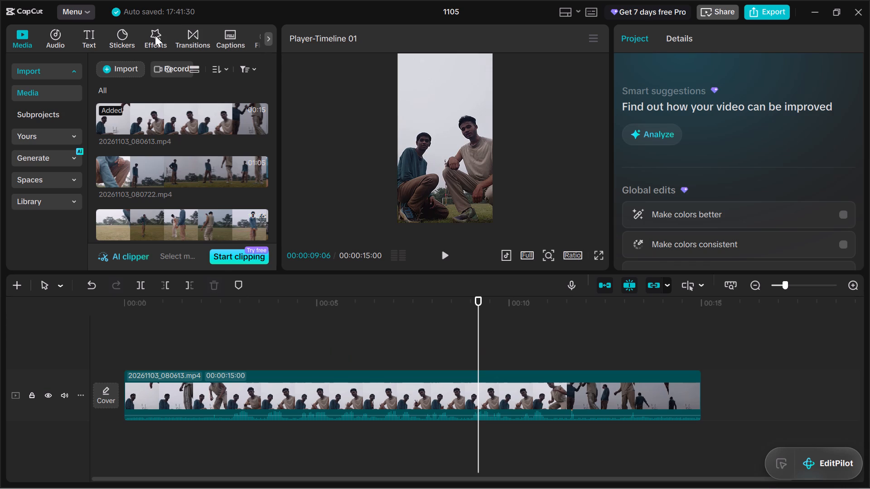
Apply the Parallax Depth effect from the Trending video effects directly to the 15-second clip.
left_click(155, 35)
scroll(150, 194, "down", 1)
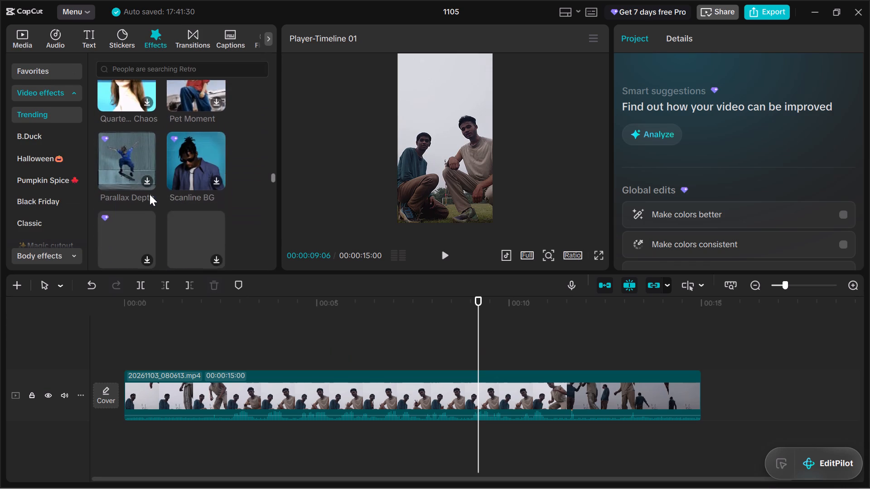
scroll(150, 194, "down", 1)
left_click_drag(137, 139, 198, 388)
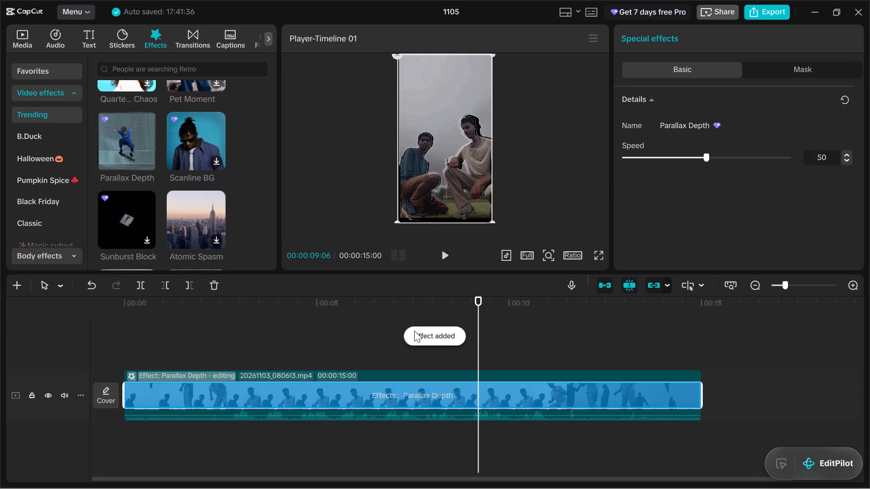
Preview the Parallax Depth effect by playing the clip from the start of the timeline.
left_click(448, 254)
left_click_drag(147, 301, 105, 303)
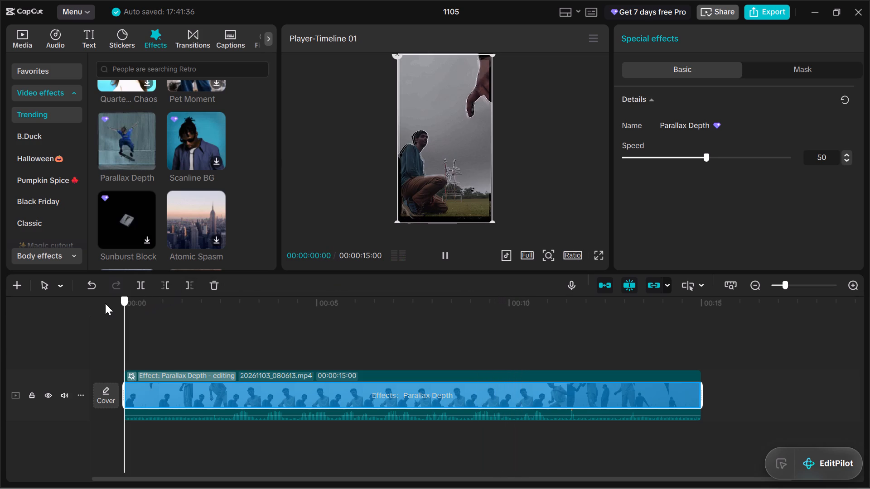
left_click_drag(105, 303, 105, 303)
left_click(449, 255)
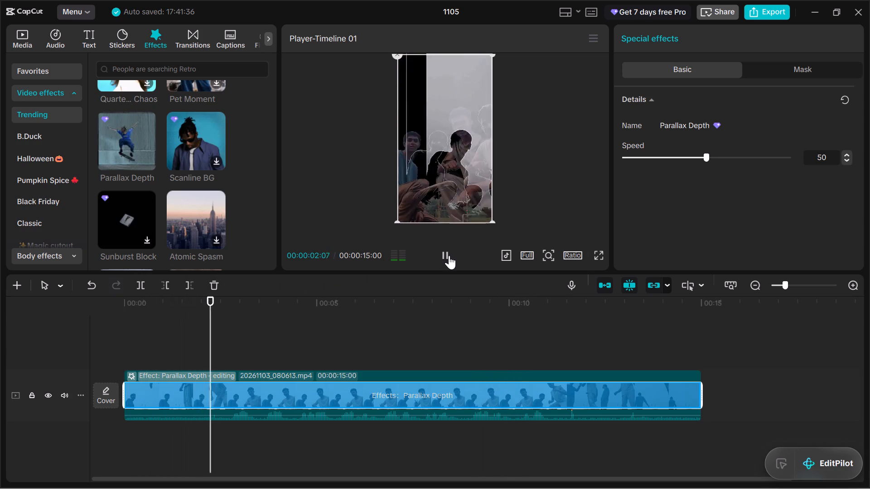
left_click(449, 255)
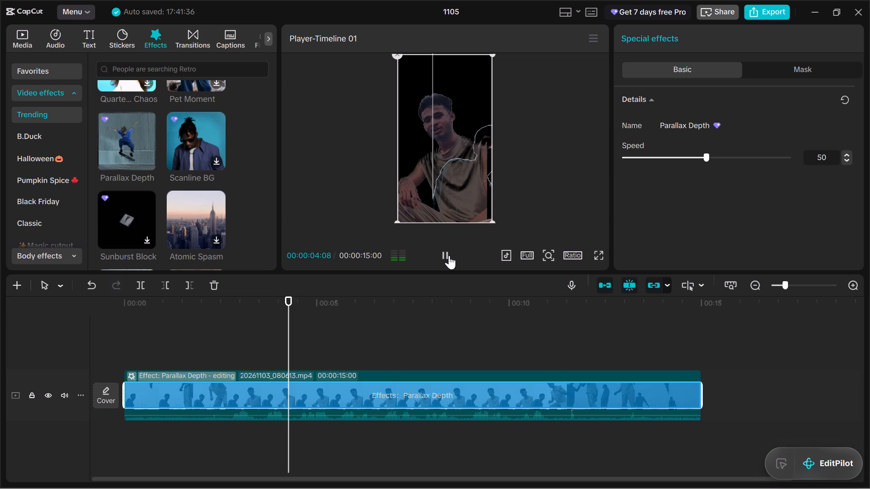
Create a compound clip from the video clip with the Parallax Depth effect.
right_click(389, 375)
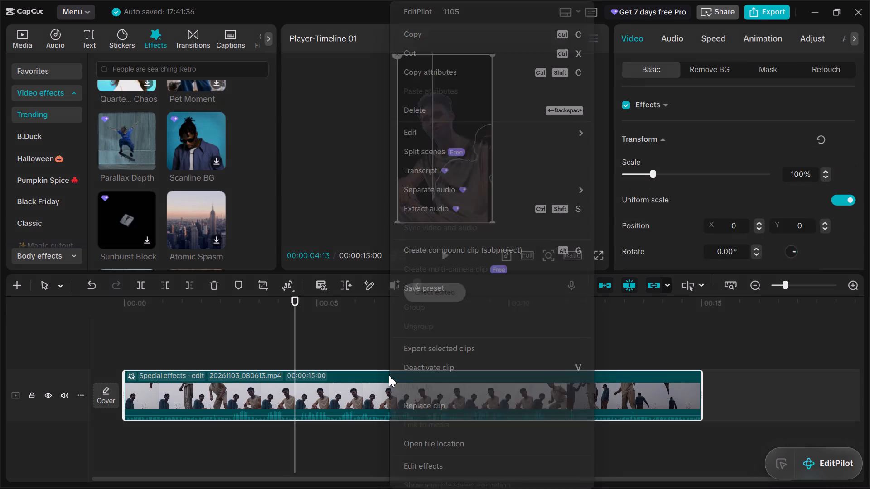
left_click(465, 252)
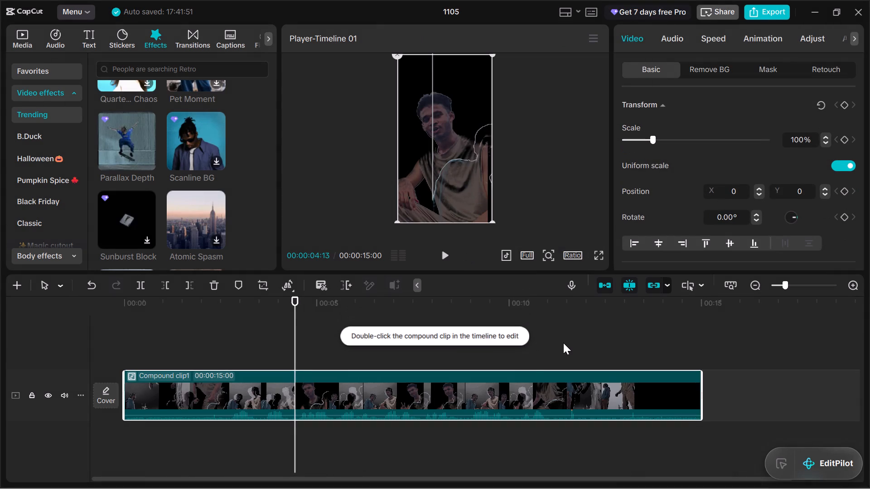
Pre-process the compound clip and bring the project's imported media back into view.
right_click(488, 383)
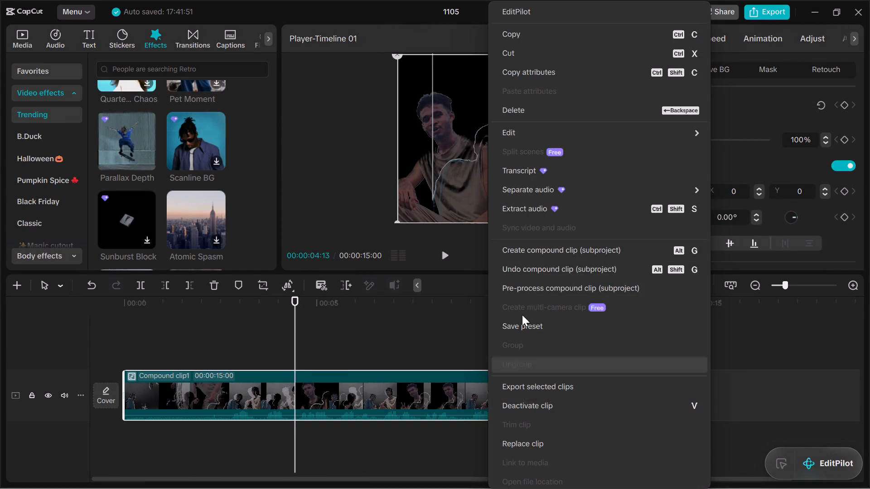
left_click(545, 282)
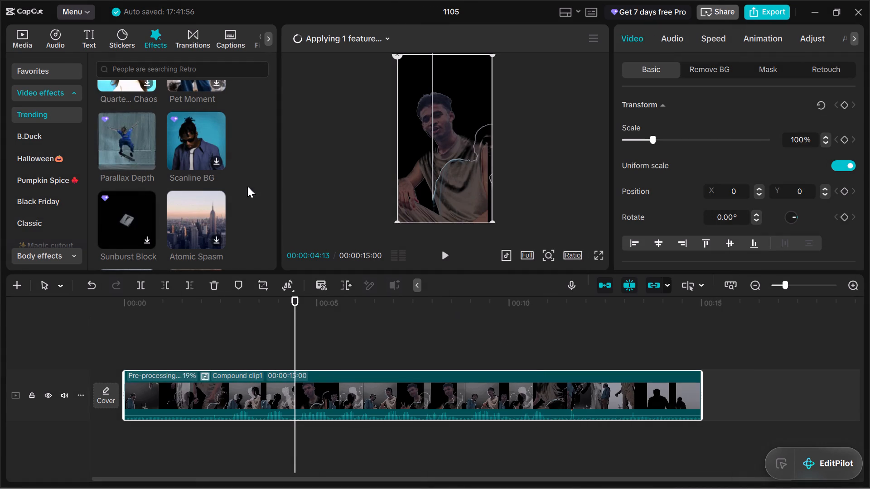
left_click(17, 44)
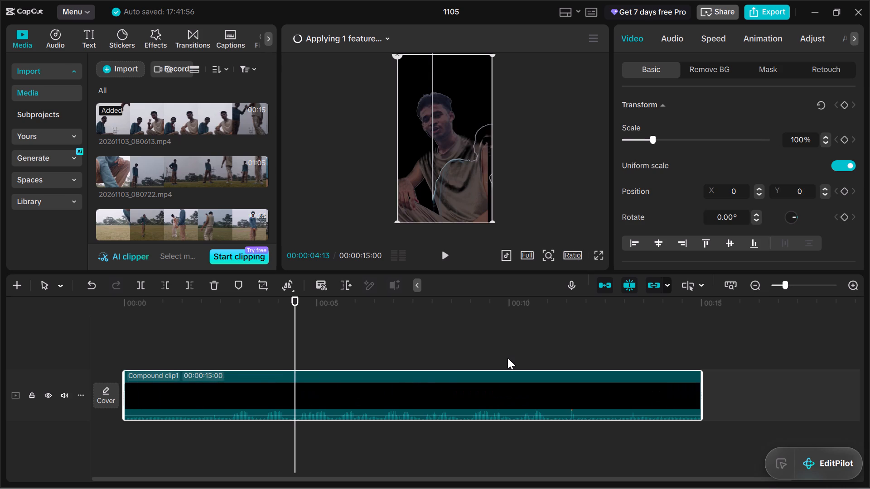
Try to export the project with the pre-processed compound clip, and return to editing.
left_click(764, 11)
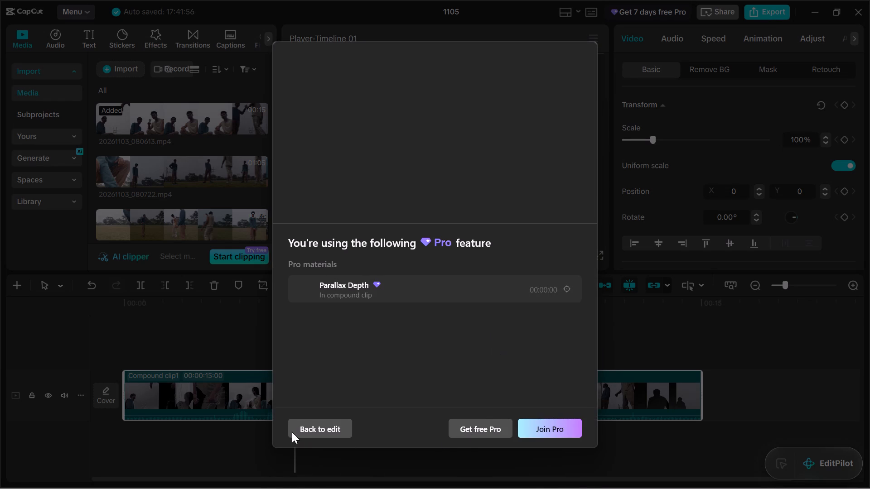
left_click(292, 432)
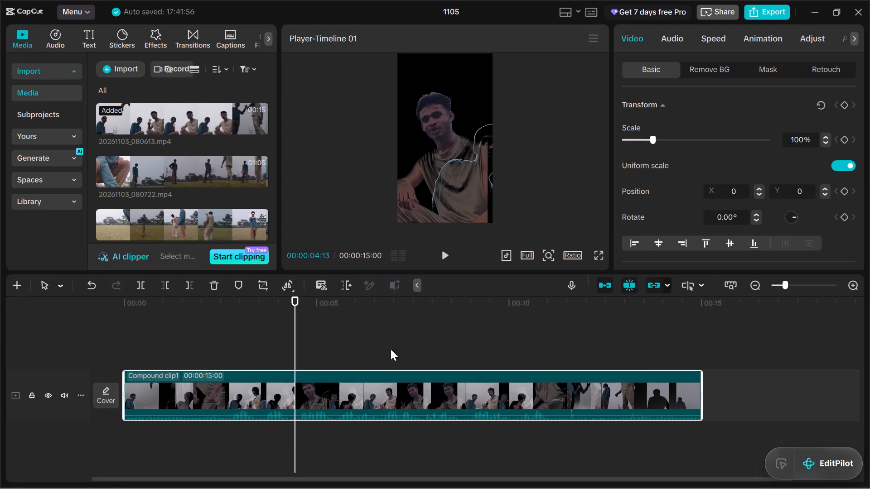
Switch to File Explorer and examine the ComponentStore and Config folders within CapCut's User Data folder.
key("alt+Tab")
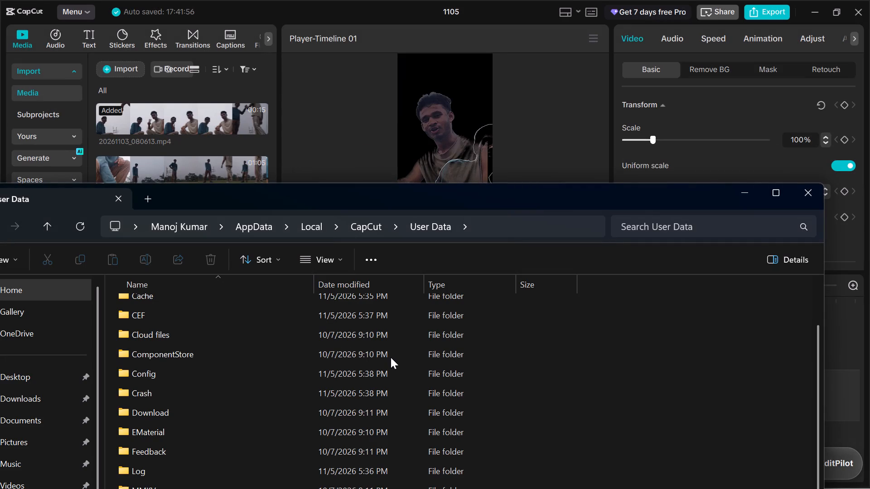
double_click(391, 357)
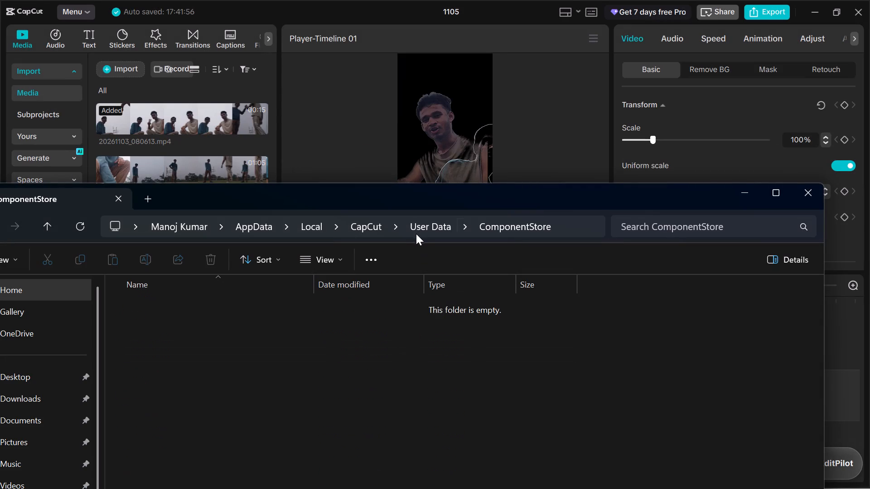
left_click(416, 233)
scroll(333, 384, "down", 1)
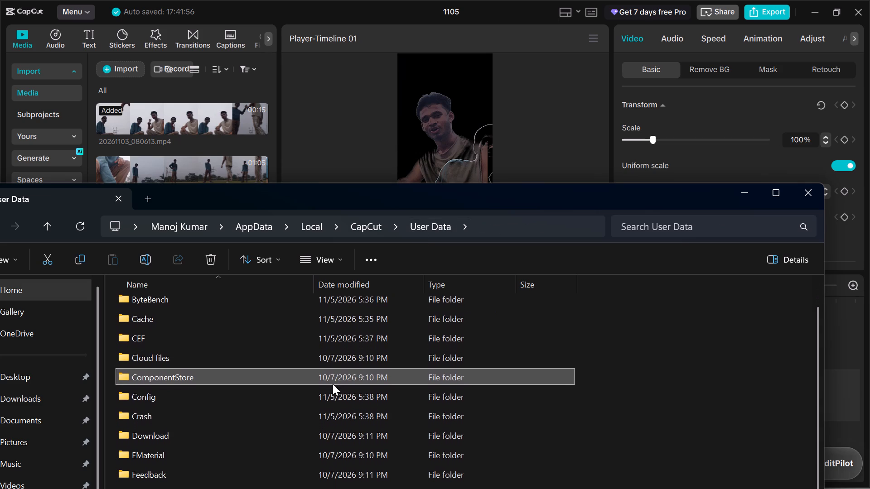
double_click(328, 389)
scroll(328, 389, "down", 1)
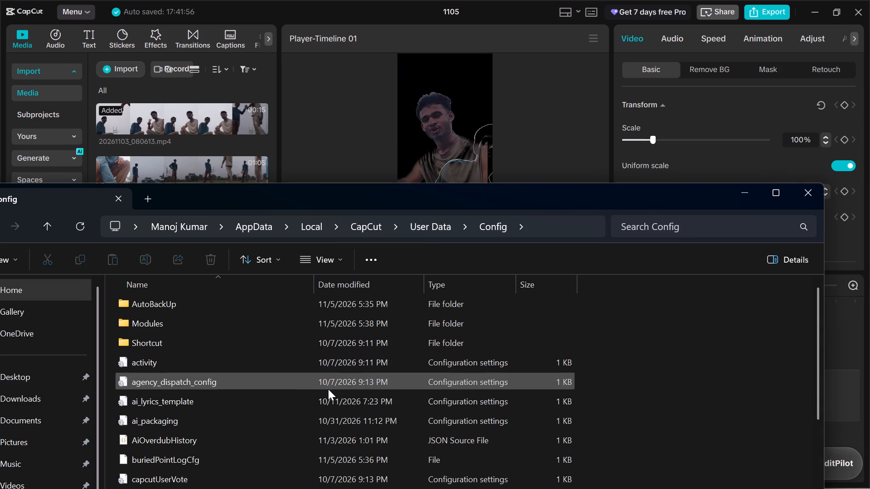
scroll(328, 389, "down", 4)
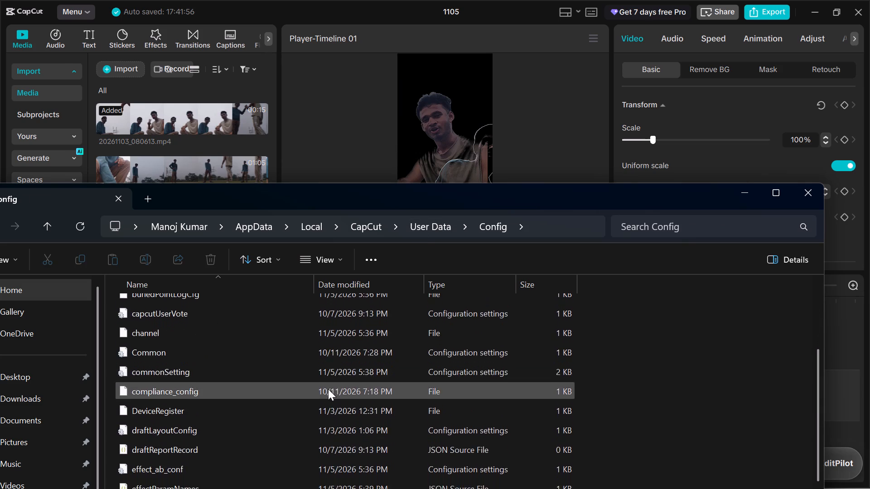
scroll(328, 389, "down", 5)
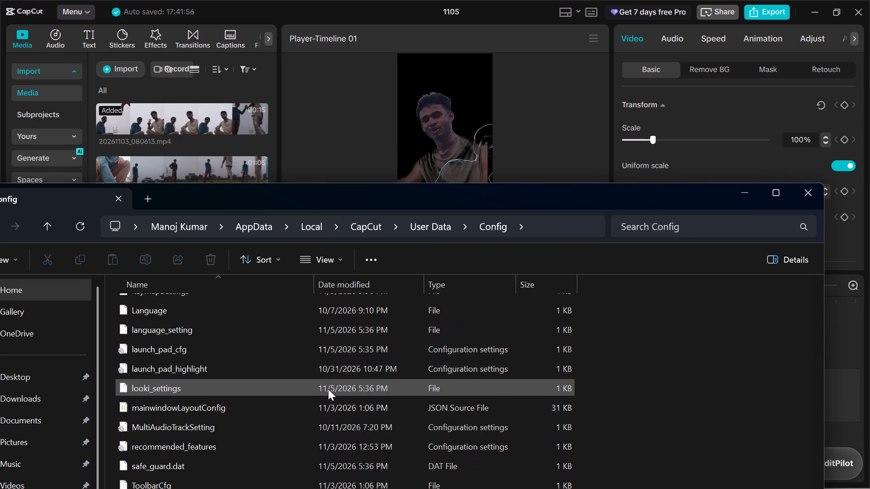
scroll(328, 389, "down", 3)
left_click(443, 224)
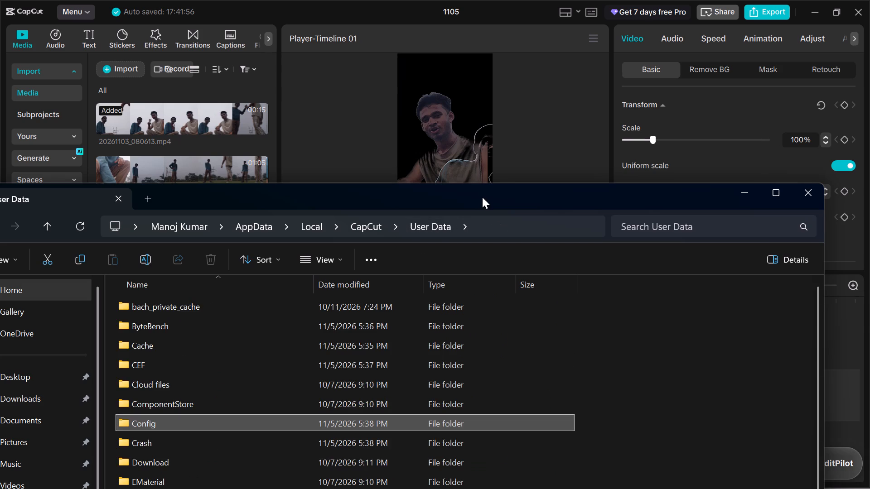
Open the Projects folder in User Data and its com.lveditor.draft subfolder to view the draft folders.
left_click_drag(482, 197, 535, 115)
scroll(381, 400, "down", 1)
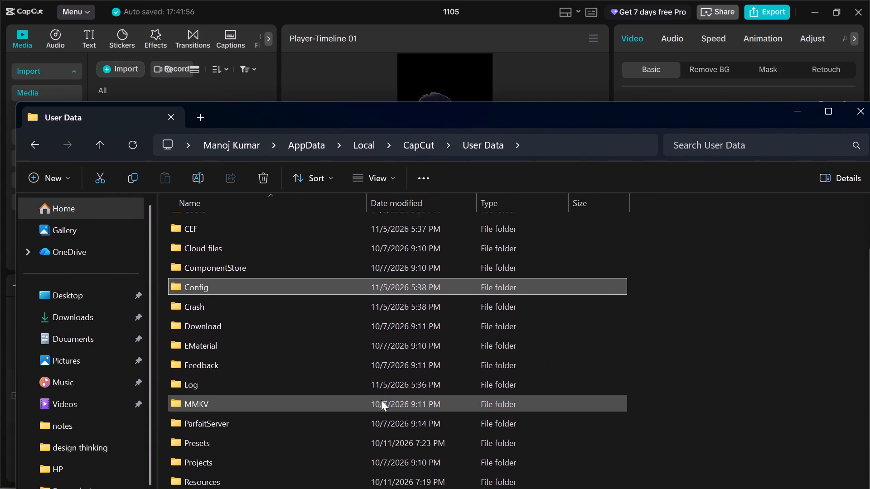
scroll(381, 400, "down", 1)
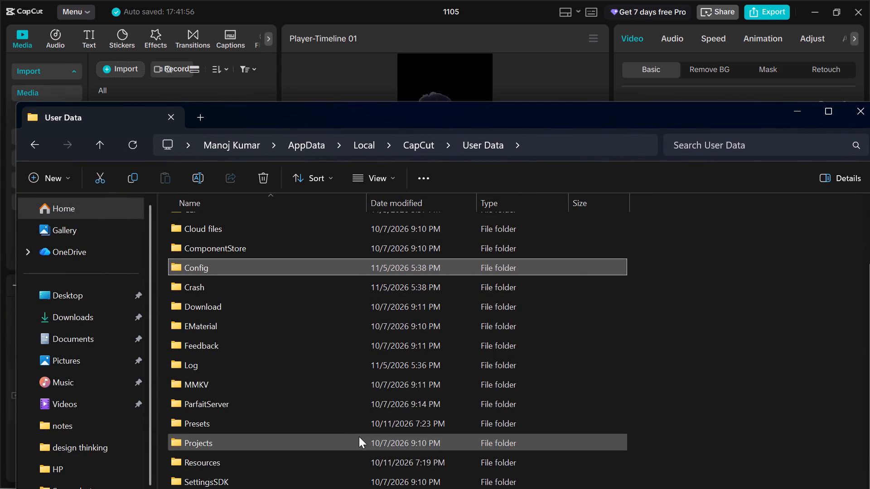
double_click(359, 436)
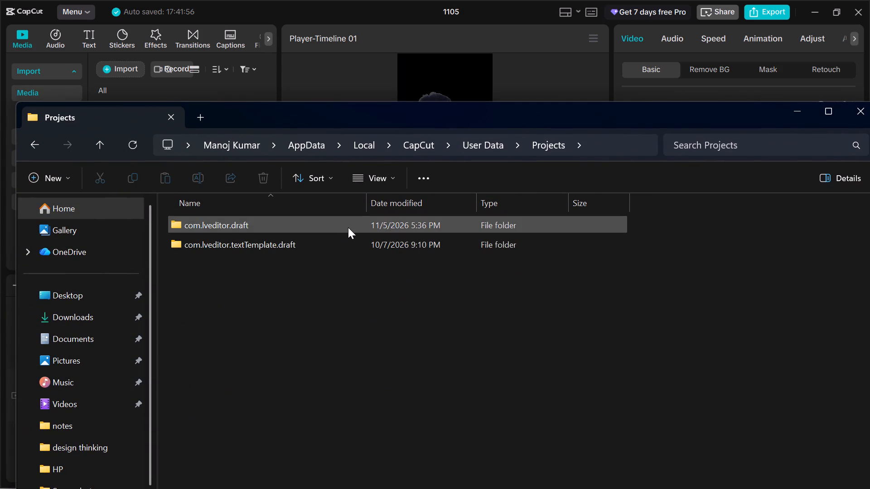
double_click(348, 227)
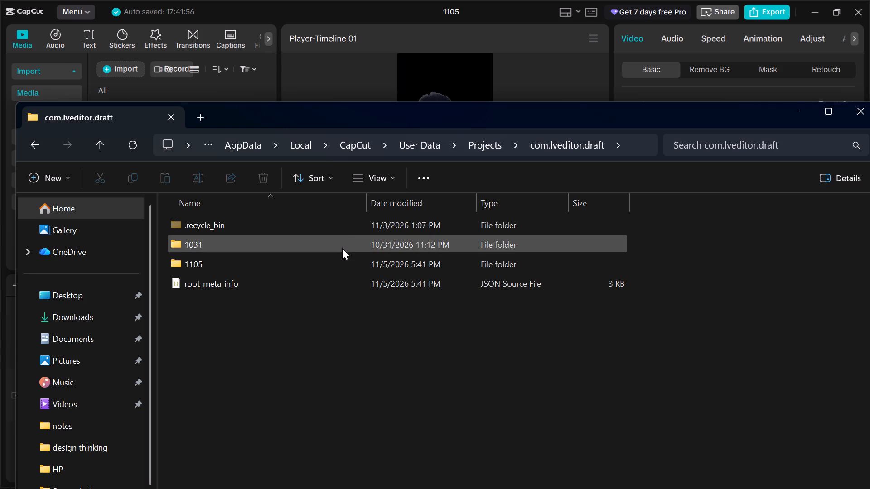
Import the rendered mp4.alpha video from the 1105 draft's Resources/combination folder into the CapCut project's media.
double_click(329, 266)
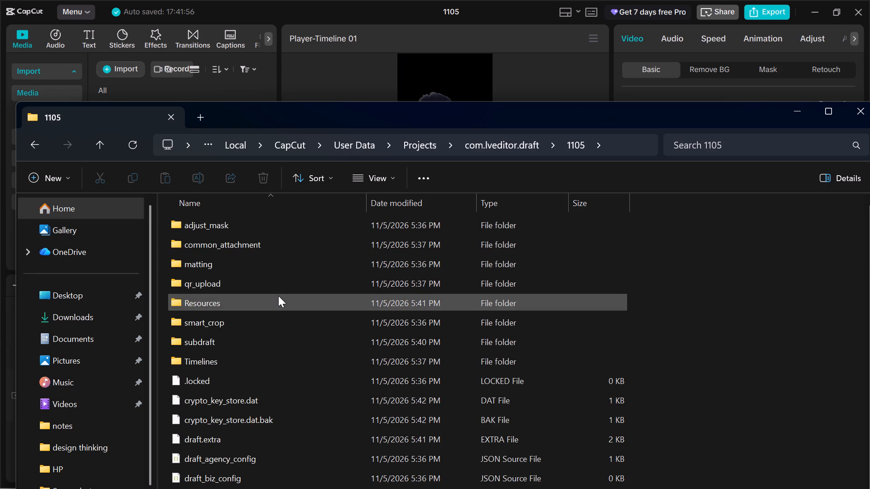
double_click(278, 297)
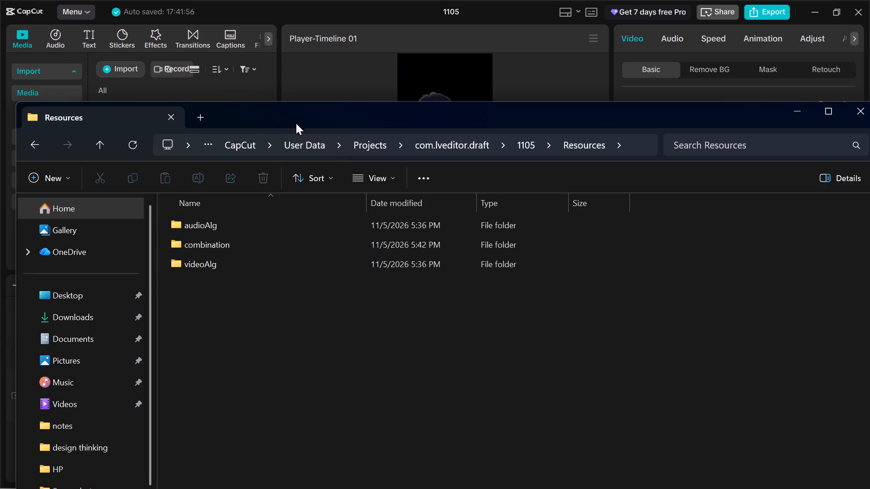
left_click_drag(296, 120, 298, 212)
left_click(229, 357)
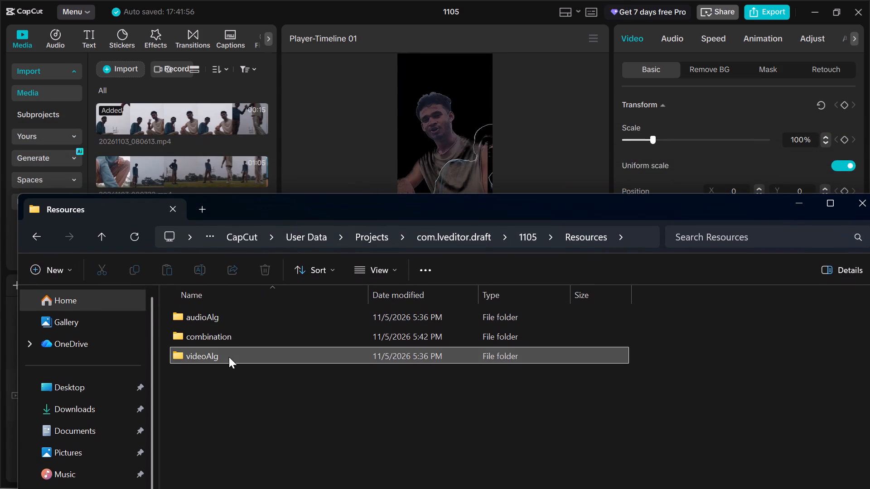
double_click(241, 338)
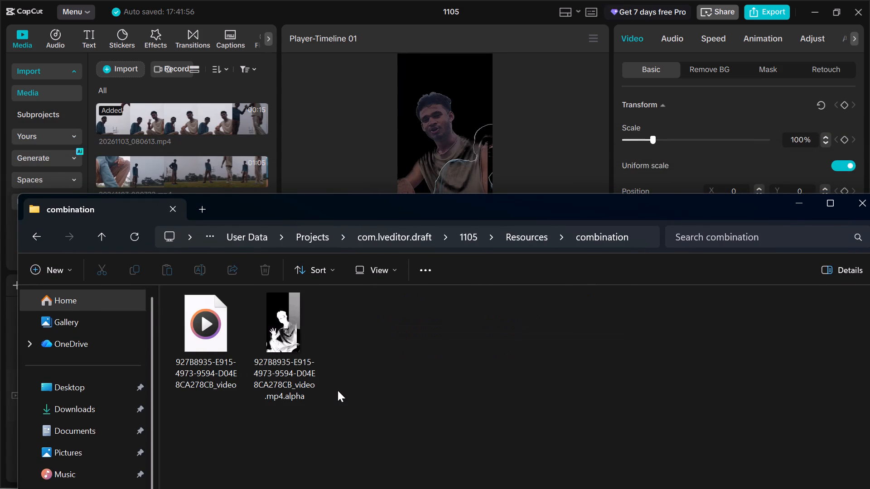
left_click_drag(293, 363, 182, 144)
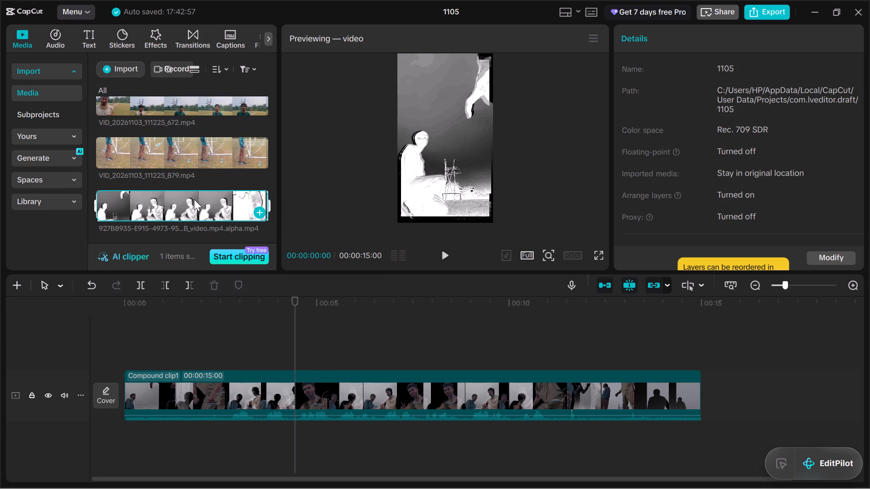
Replace Compound clip1 on the timeline with the imported alpha video, keeping the original video effect, and close File Explorer.
left_click_drag(194, 199, 210, 389)
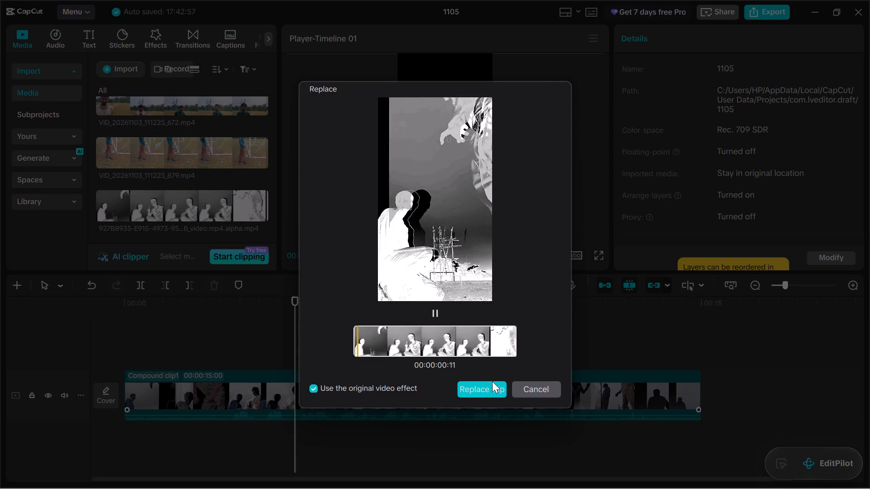
left_click(486, 389)
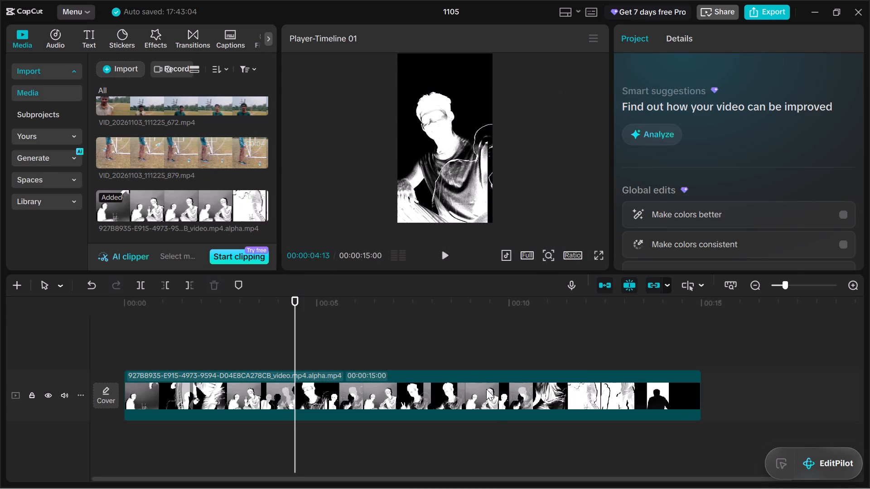
key("alt+Tab")
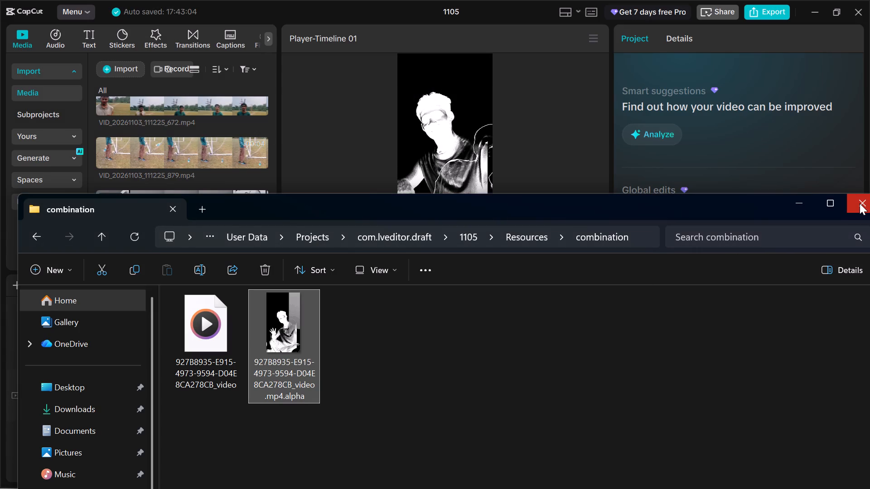
left_click(860, 203)
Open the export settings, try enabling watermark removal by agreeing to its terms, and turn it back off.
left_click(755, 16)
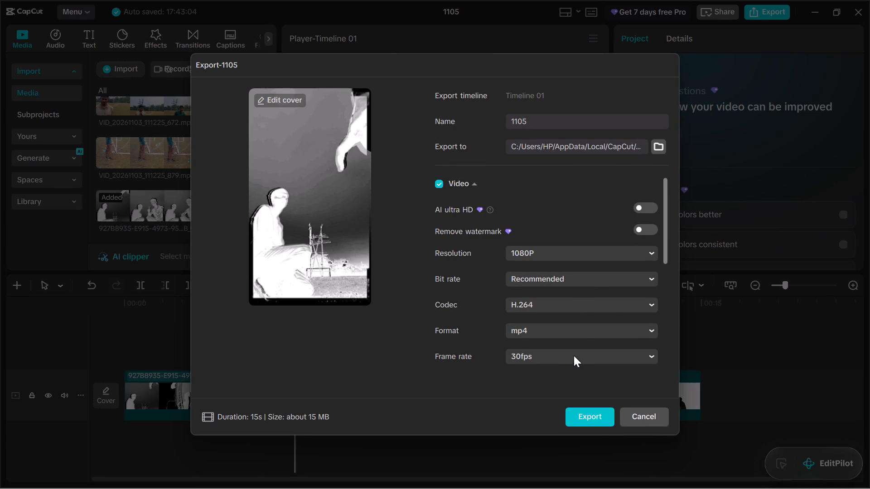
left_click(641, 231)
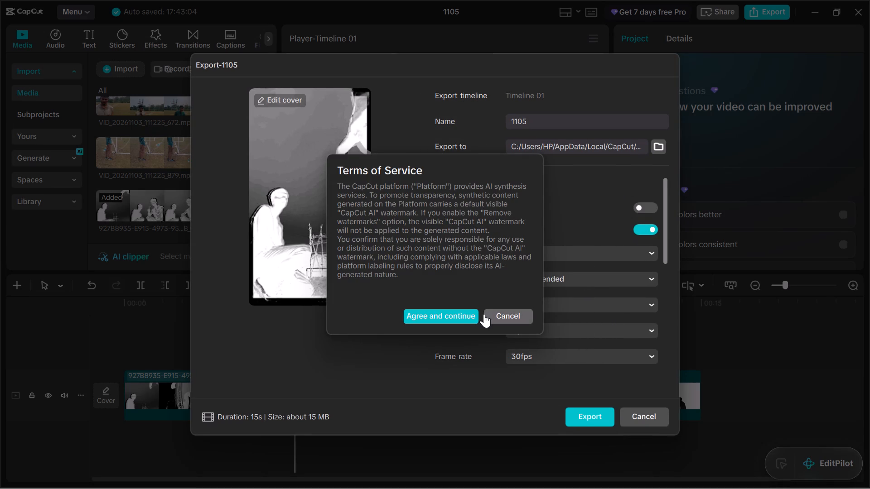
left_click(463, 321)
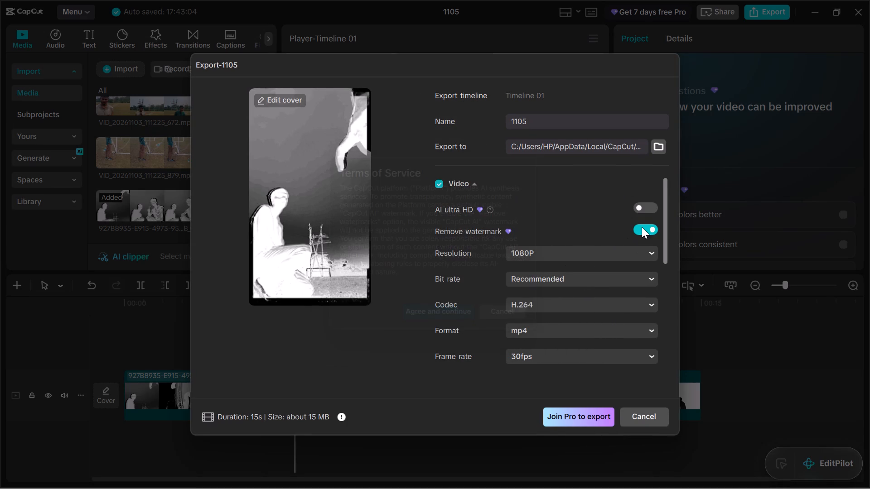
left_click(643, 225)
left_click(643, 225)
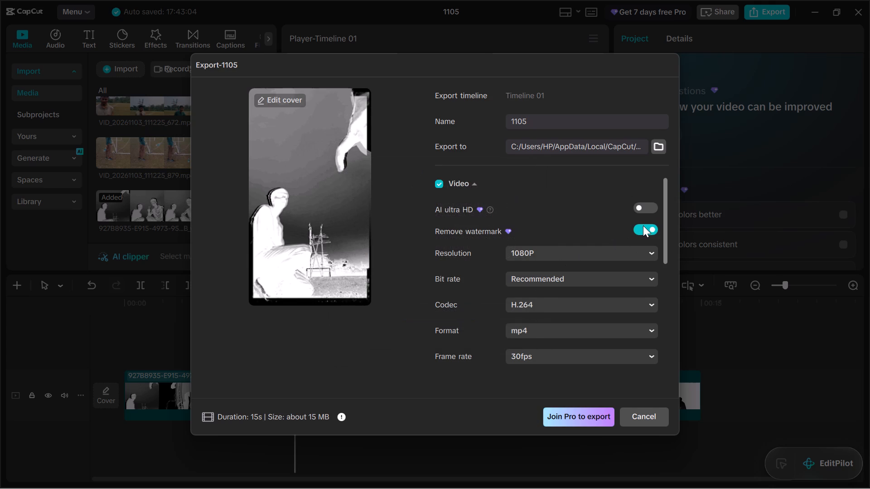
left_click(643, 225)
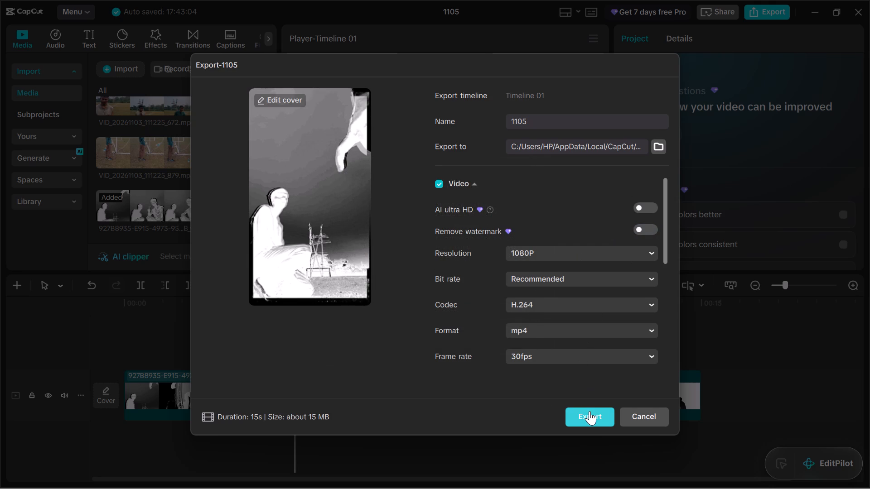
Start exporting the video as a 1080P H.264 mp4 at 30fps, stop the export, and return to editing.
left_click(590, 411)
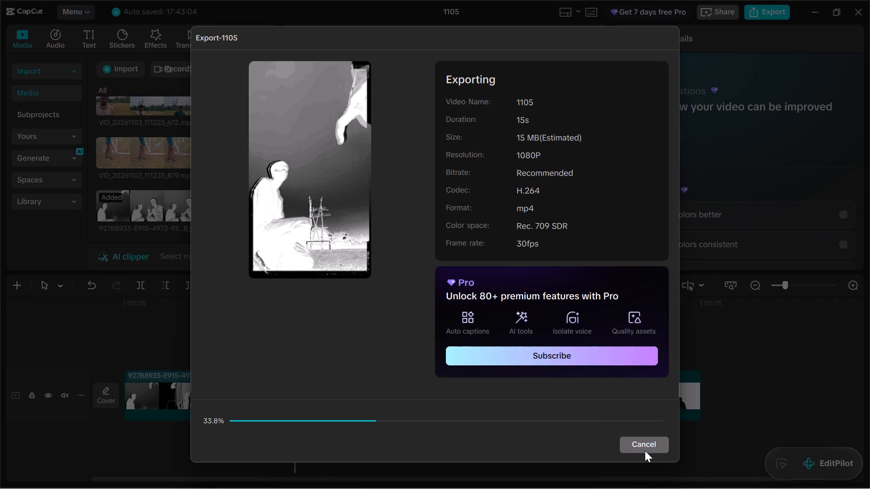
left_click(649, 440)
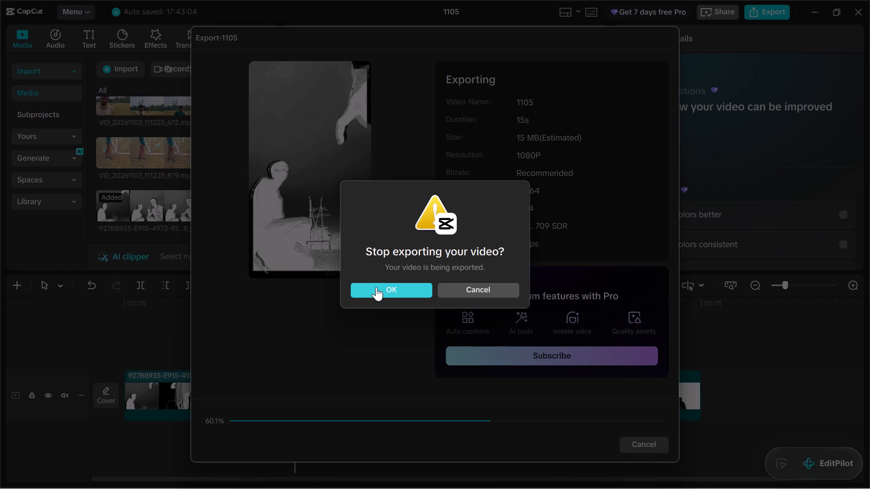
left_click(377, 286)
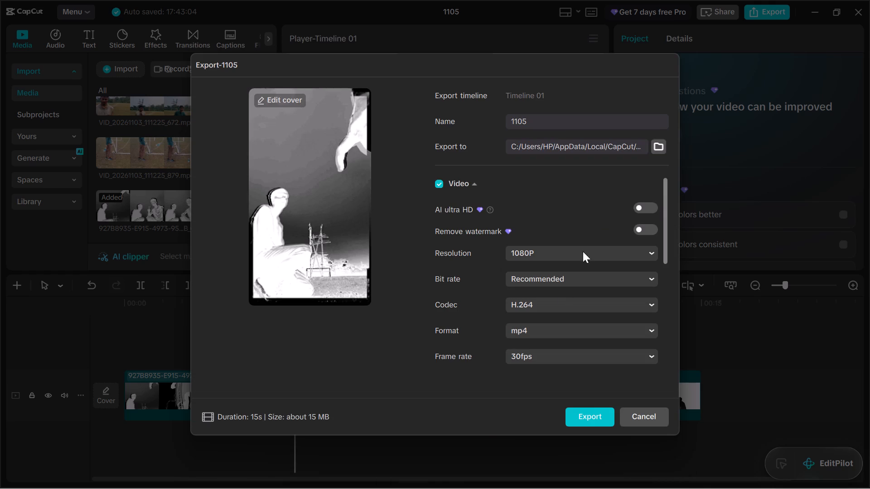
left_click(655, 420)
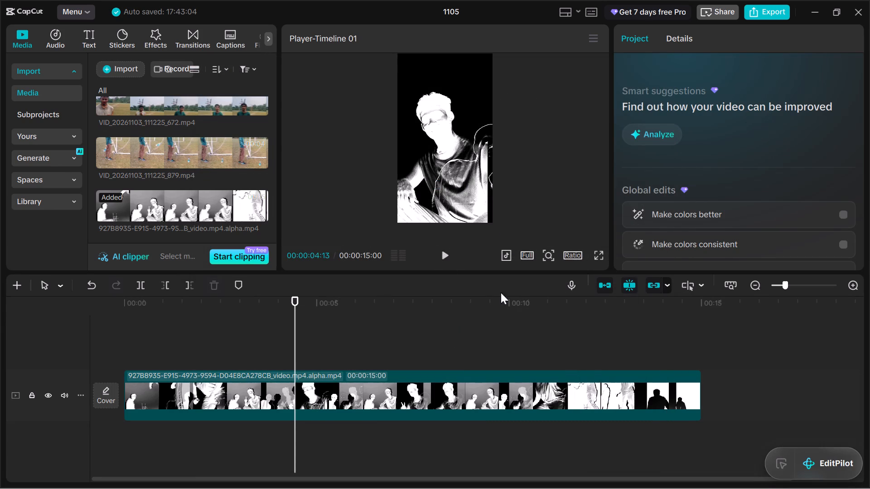
Return the playhead to the start and delete the imported alpha video from the project's media.
left_click_drag(316, 300, 93, 289)
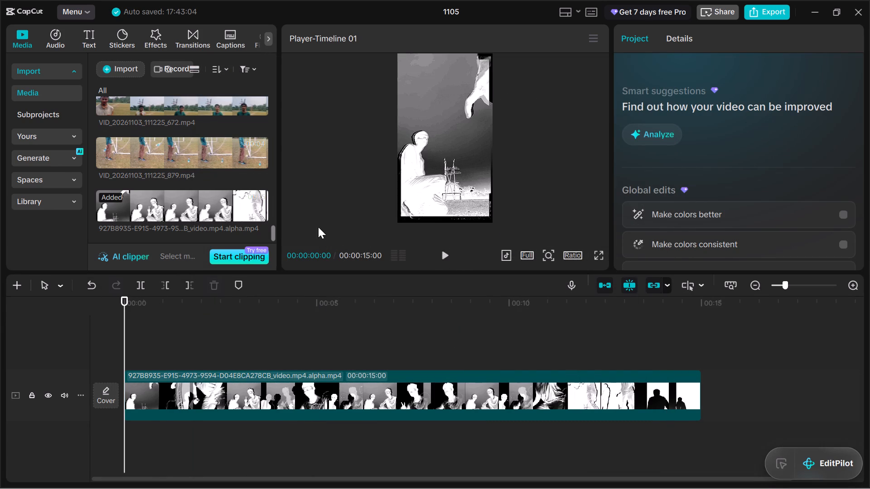
left_click(239, 206)
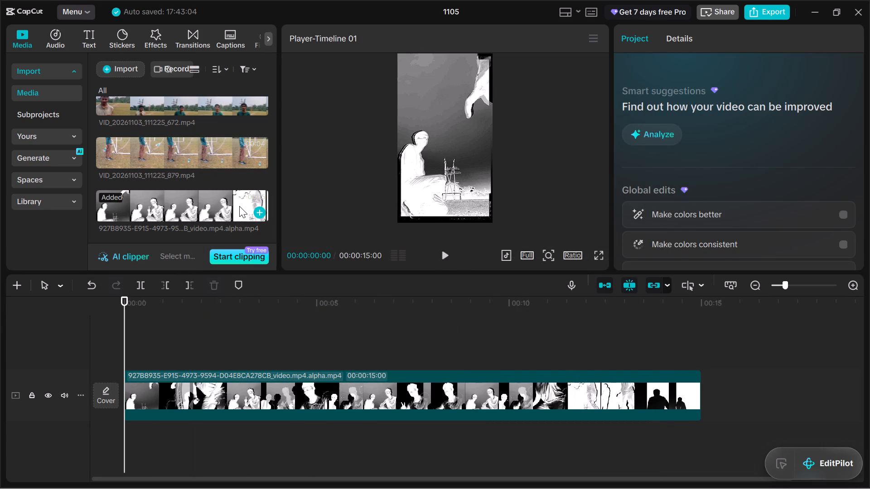
left_click(232, 206)
triple_click(232, 206)
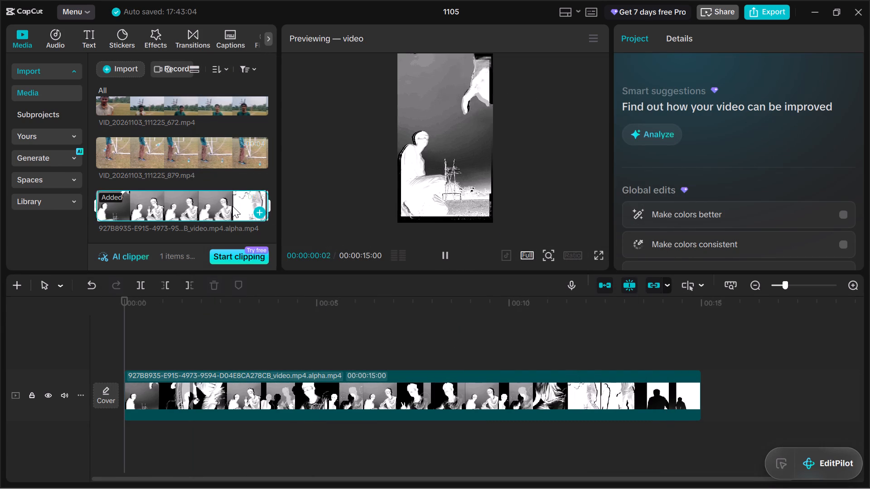
key("Delete")
key("Return")
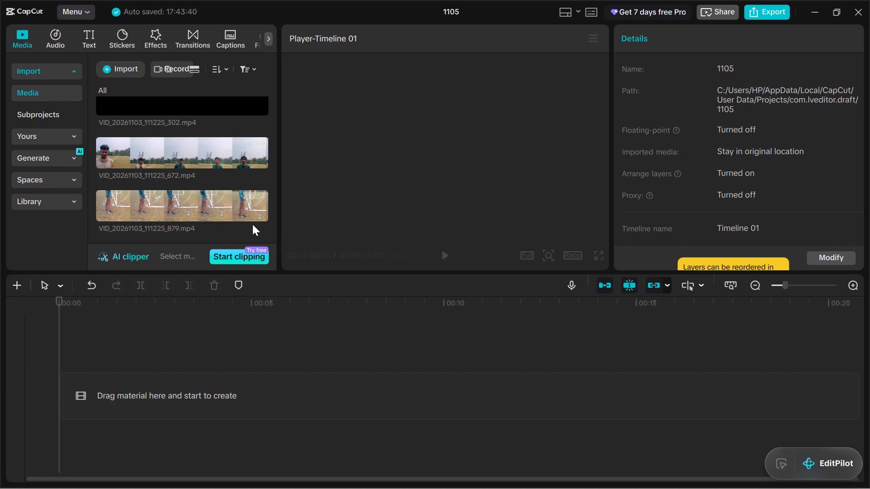
Place the imported clip 20261103_080613.mp4 at the start of the empty timeline.
scroll(309, 358, "up", 1)
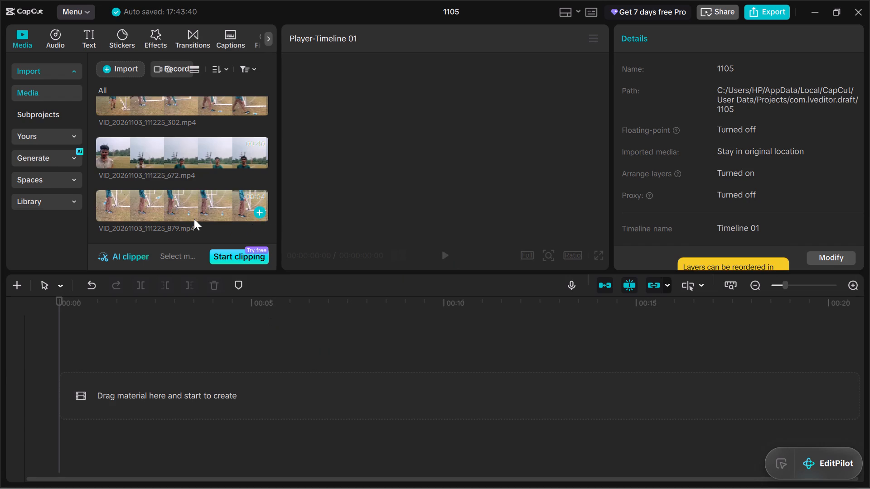
scroll(194, 219, "up", 3)
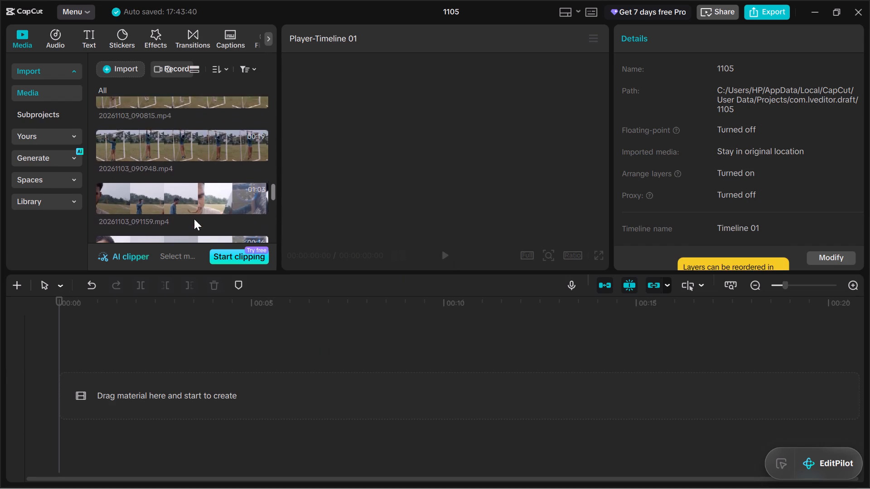
scroll(194, 219, "up", 7)
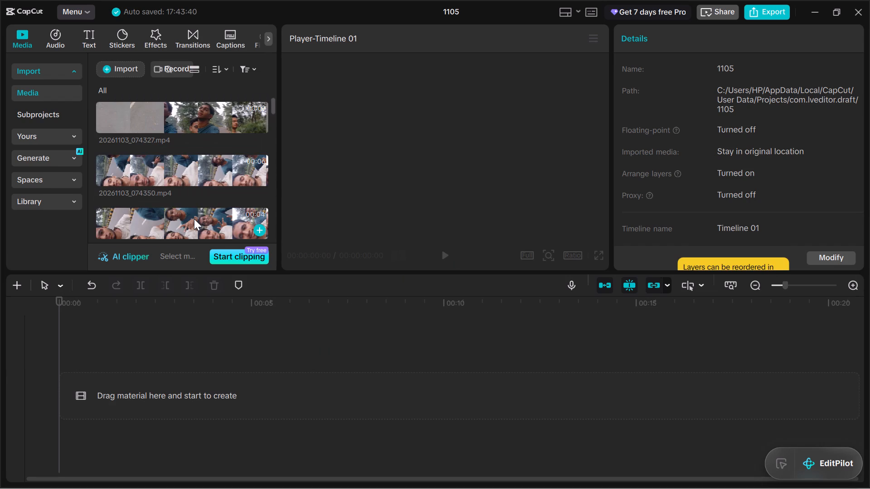
scroll(194, 219, "down", 1)
scroll(194, 219, "up", 1)
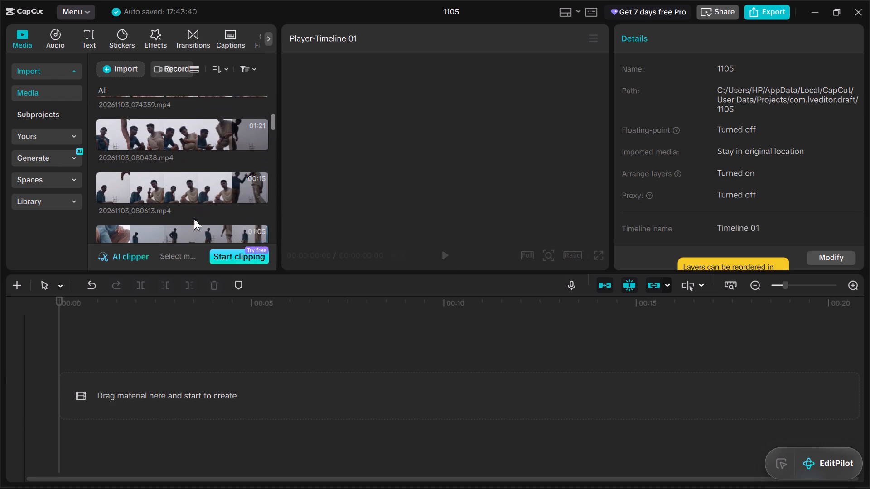
scroll(194, 219, "up", 1)
scroll(194, 219, "down", 1)
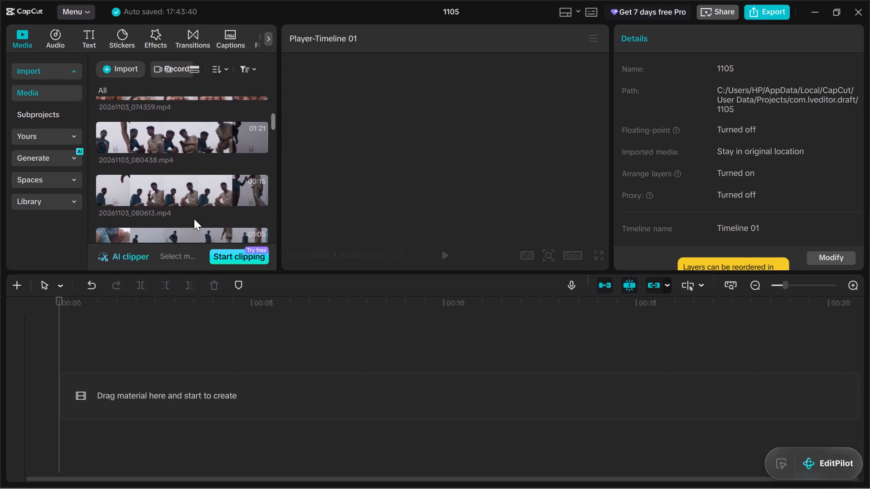
left_click_drag(180, 193, 142, 375)
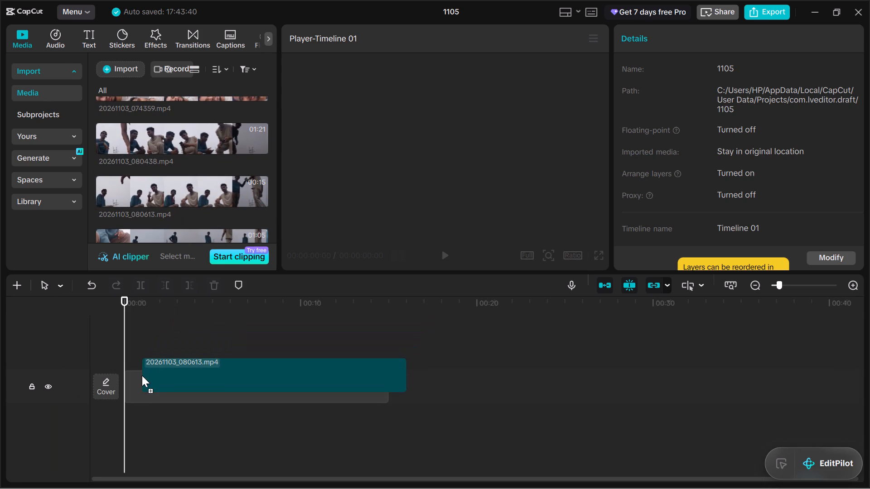
left_click_drag(142, 375, 139, 384)
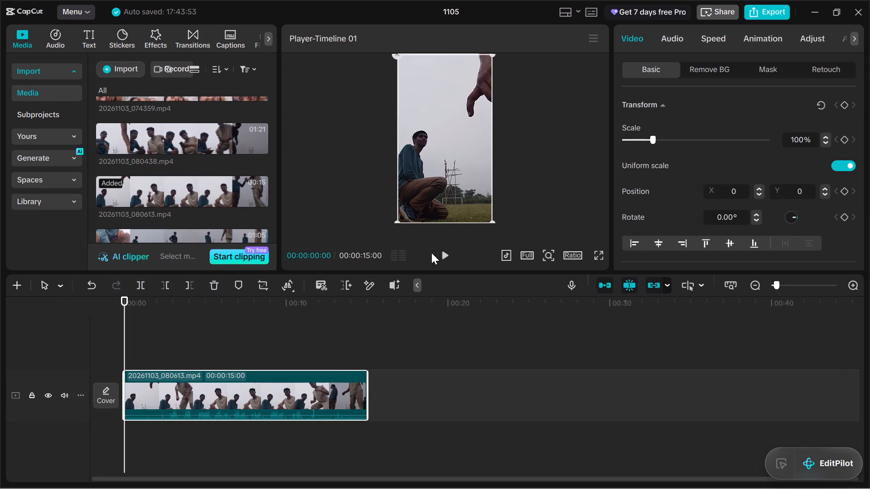
Fit the clip to the timeline width and play it from the beginning.
left_click(726, 287)
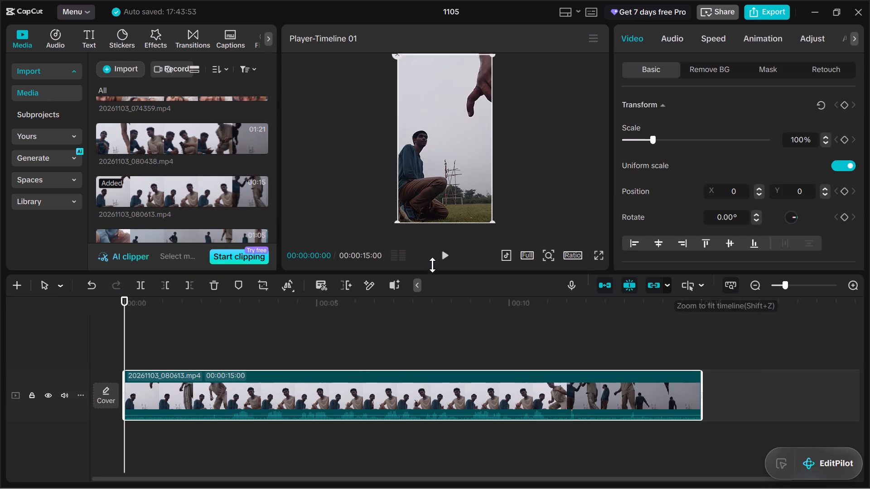
left_click(445, 254)
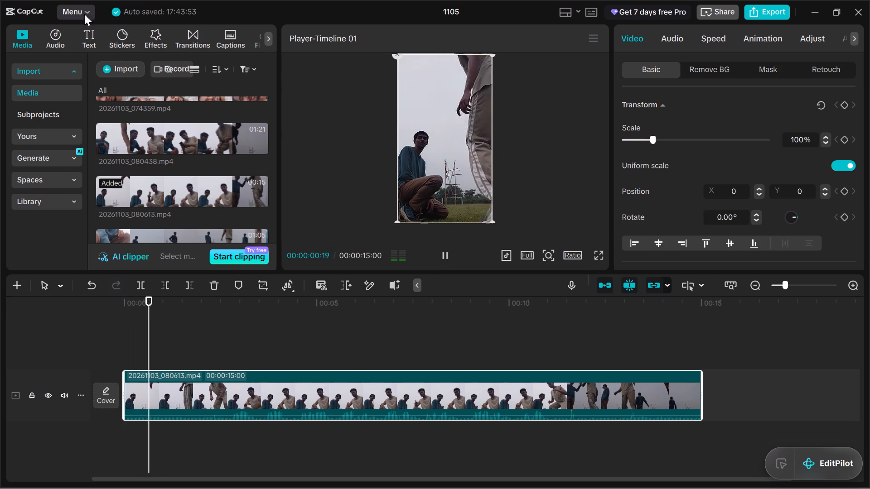
Browse the video effects library, looking through the Light and Trending categories for an effect suited to the clip.
left_click(156, 42)
scroll(179, 150, "down", 1)
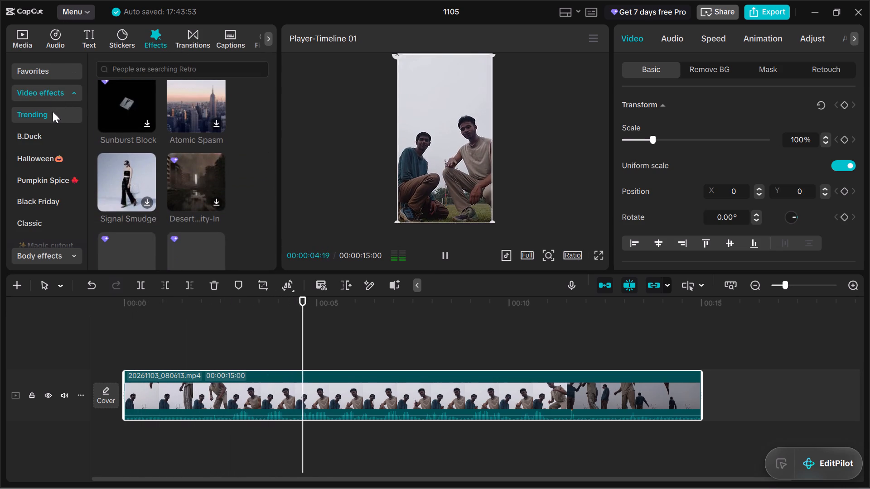
scroll(53, 111, "up", 1)
left_click(64, 90)
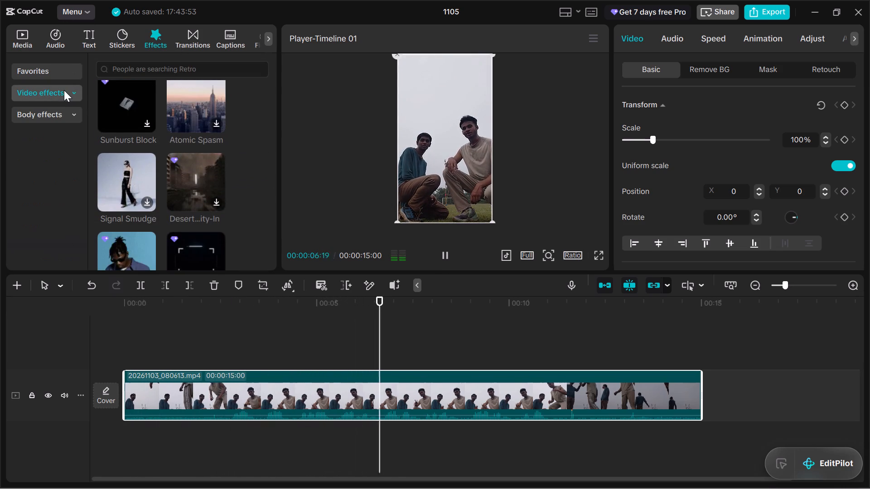
left_click(64, 90)
scroll(47, 214, "down", 1)
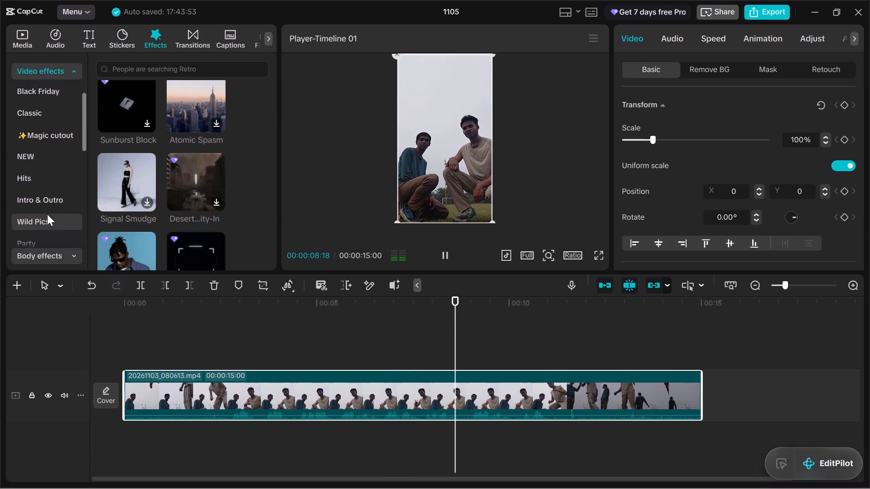
scroll(47, 214, "down", 2)
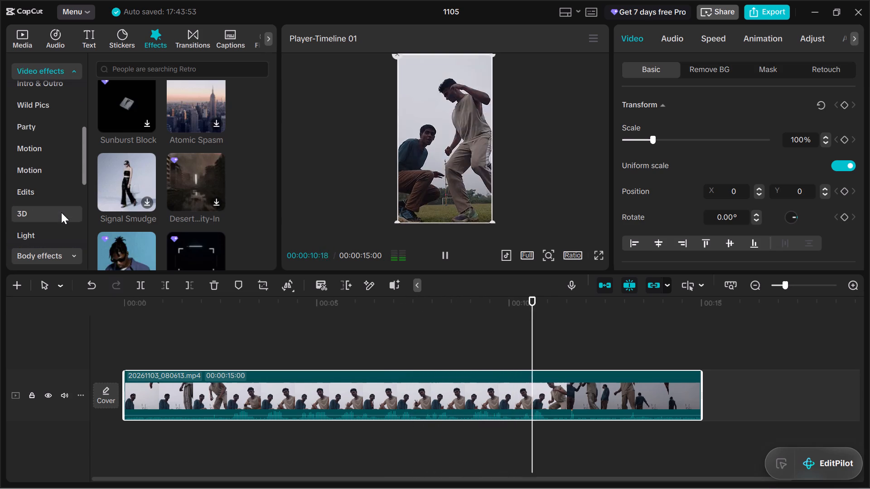
scroll(53, 186, "down", 1)
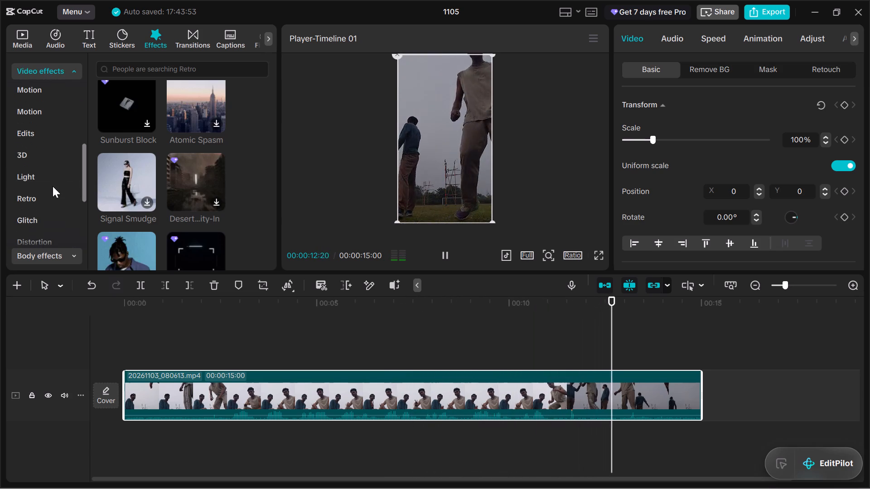
left_click_drag(53, 186, 55, 178)
left_click(54, 176)
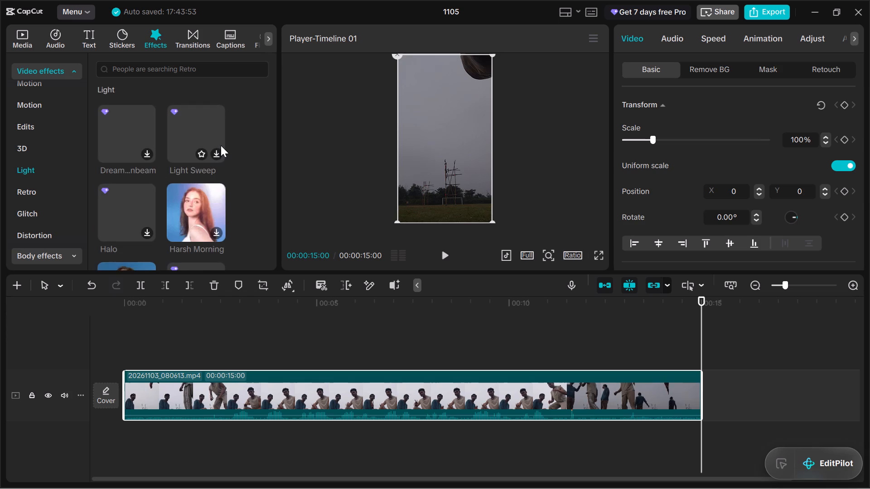
scroll(74, 149, "up", 4)
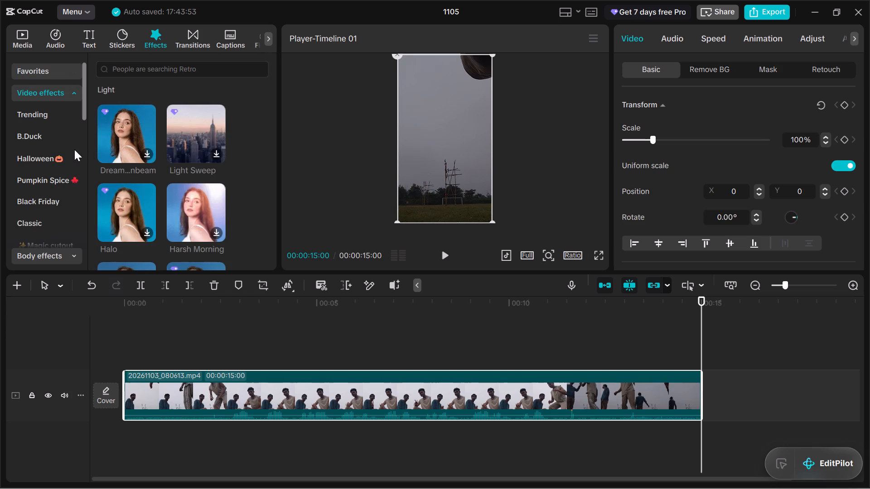
left_click(51, 92)
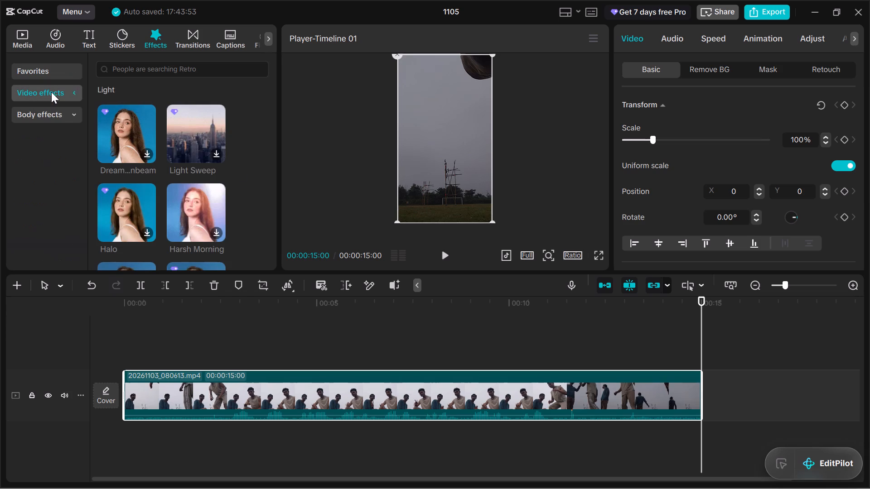
double_click(152, 37)
left_click(32, 96)
scroll(36, 173, "down", 2)
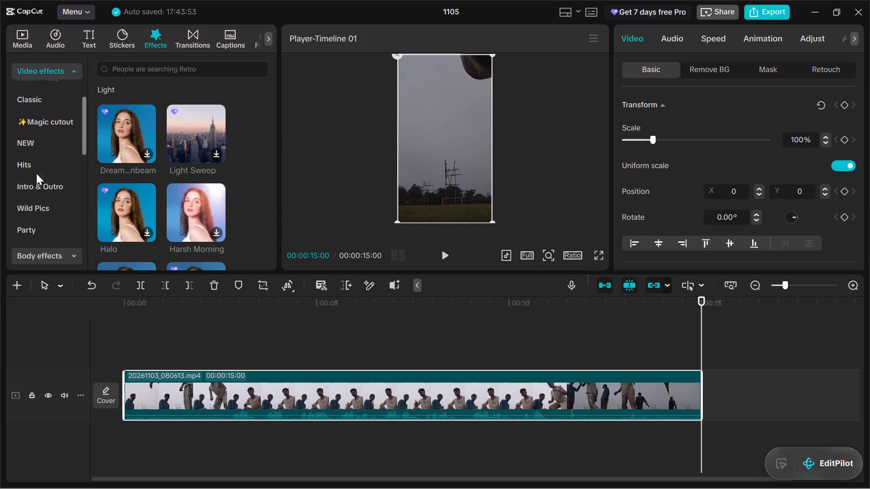
scroll(36, 173, "down", 3)
scroll(36, 173, "up", 6)
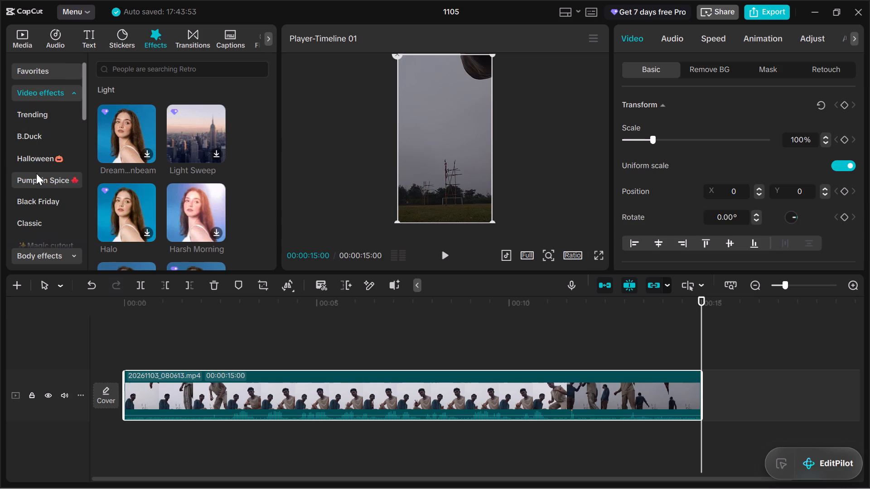
left_click(56, 119)
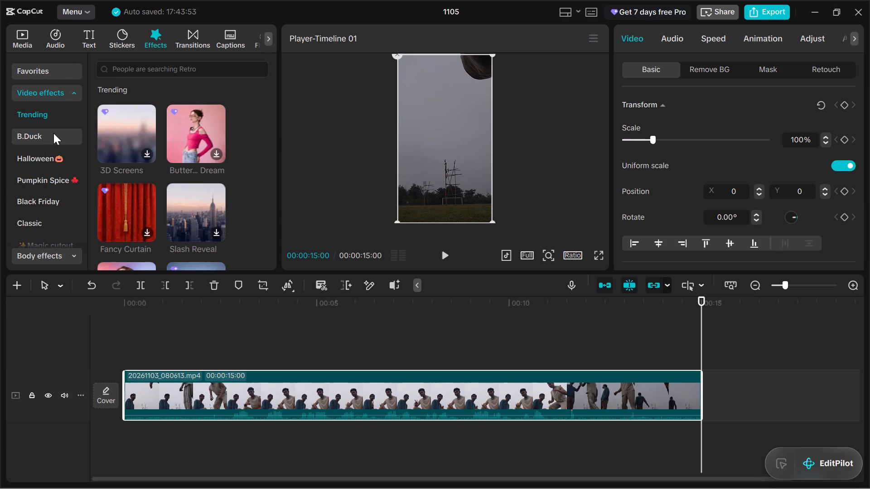
Add the Classic category's Vignette effect above the clip from the start and extend it across the full 15 seconds.
scroll(53, 133, "down", 1)
left_click(53, 133)
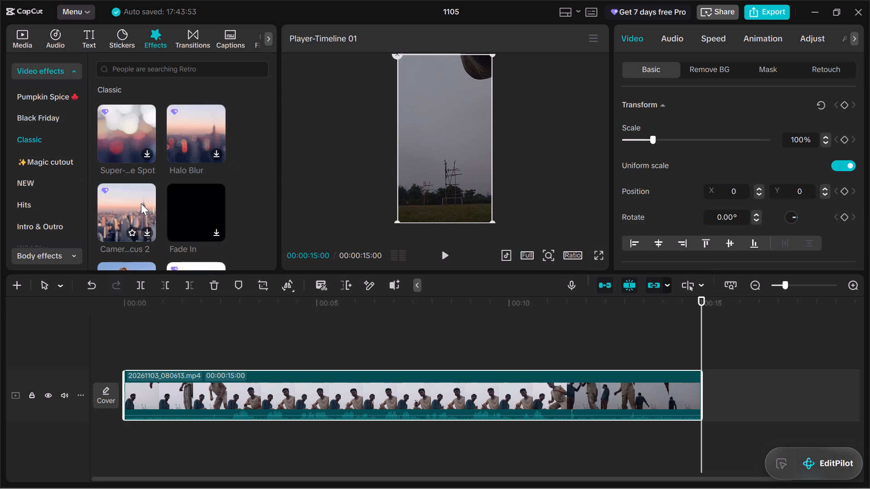
scroll(141, 203, "down", 2)
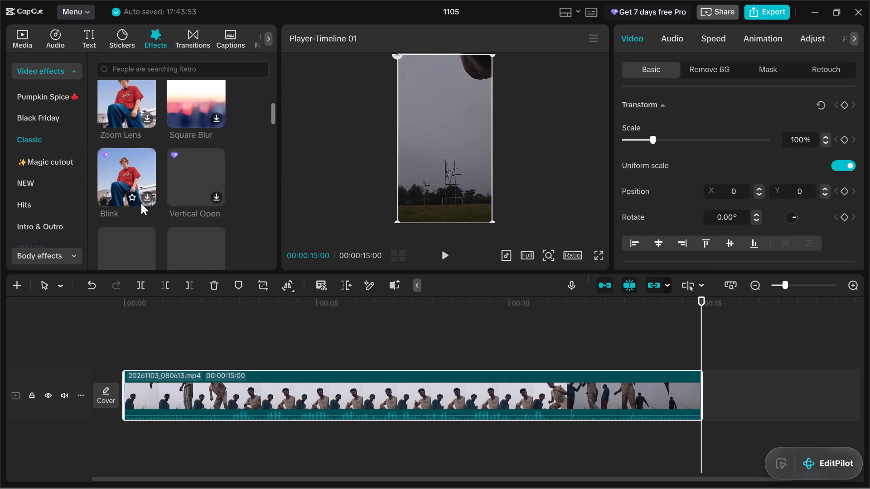
scroll(141, 203, "down", 1)
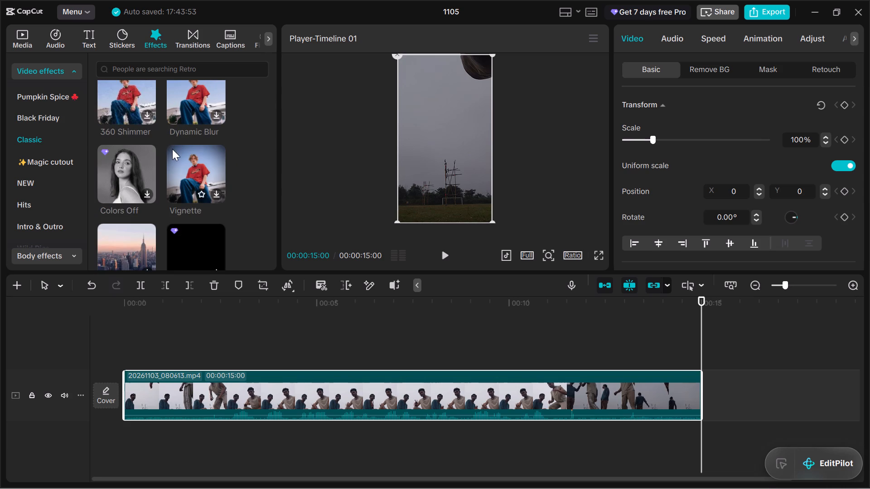
left_click_drag(180, 153, 138, 349)
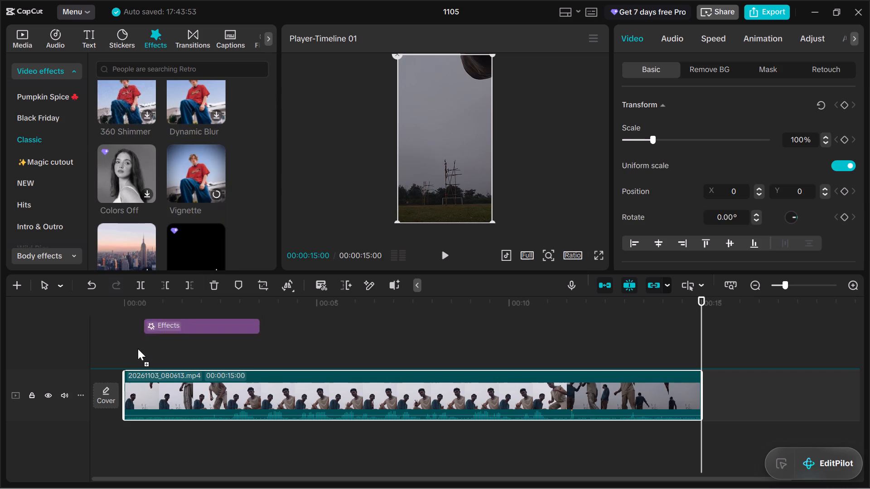
left_click_drag(138, 349, 123, 360)
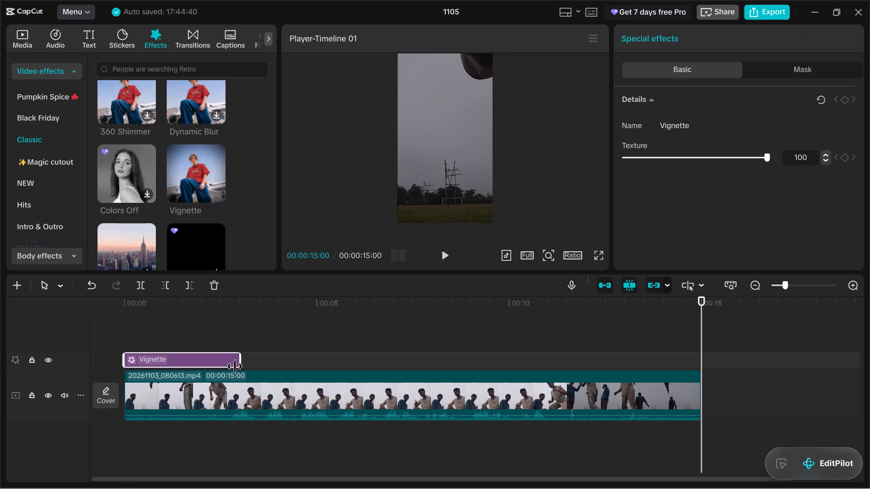
left_click_drag(239, 358, 678, 348)
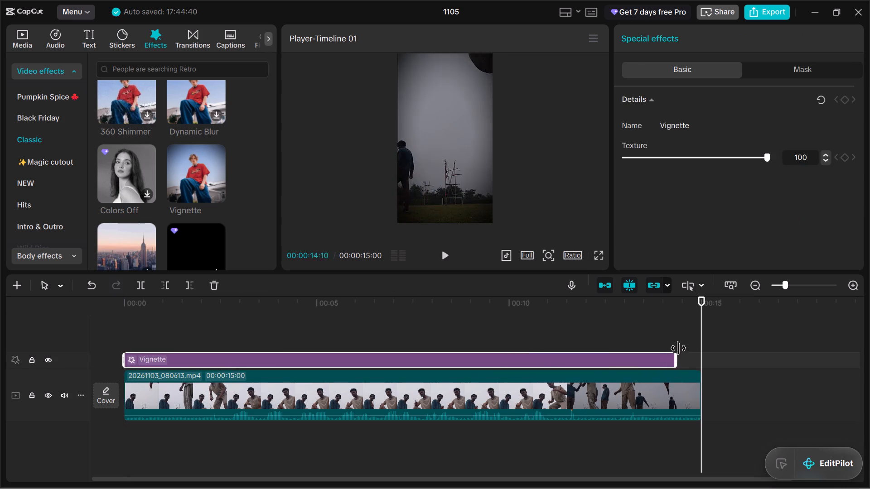
left_click_drag(678, 348, 694, 346)
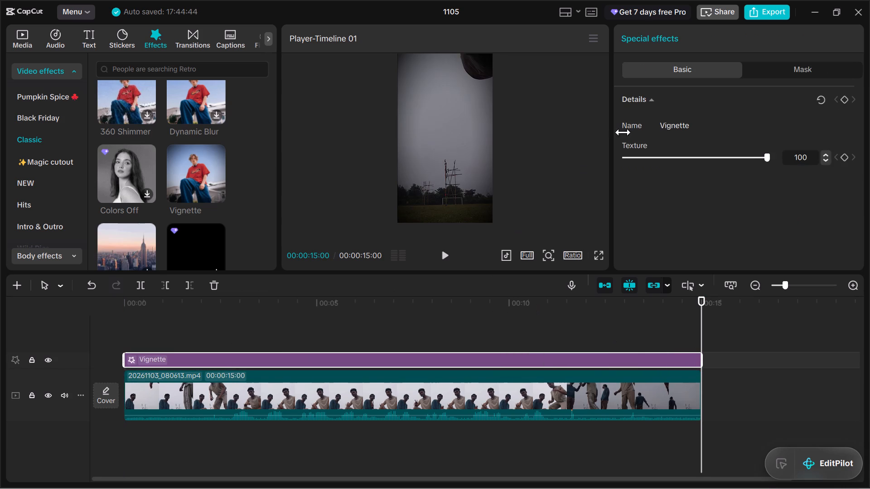
Set the Vignette effect's Texture to 30 and play the clip from the beginning.
left_click_drag(762, 156, 706, 155)
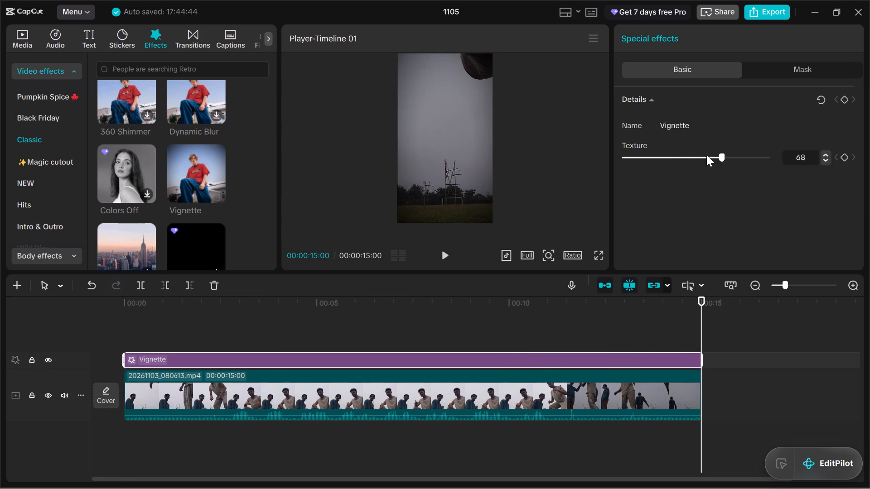
left_click_drag(706, 155, 668, 162)
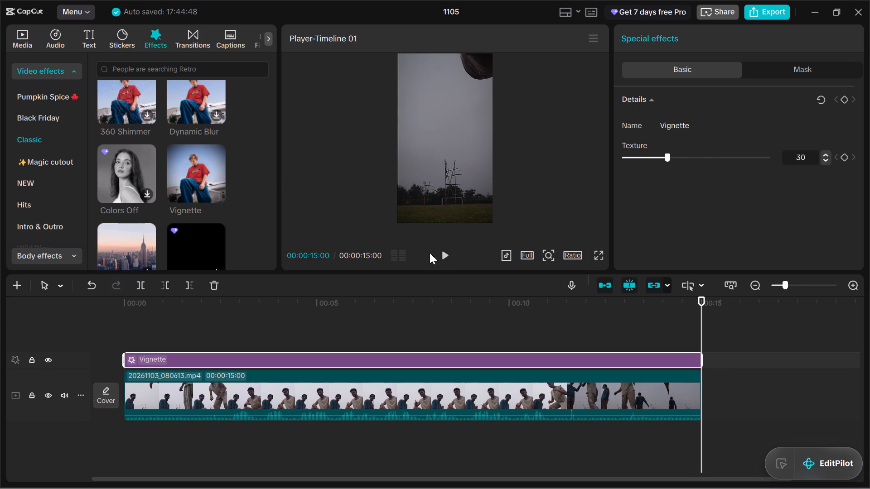
left_click(441, 257)
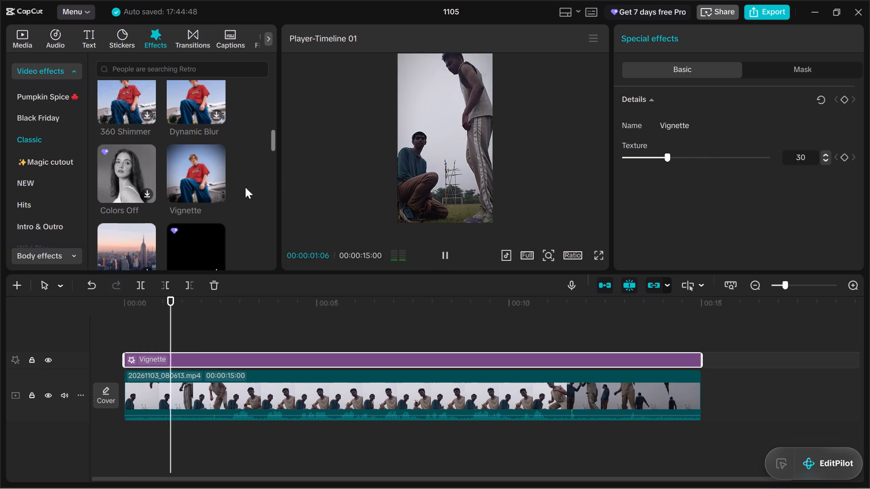
Add the Dynamic Blur Pro effect above the Vignette from the start and extend it to the end of the clip.
scroll(197, 177, "down", 1)
scroll(120, 96, "up", 1)
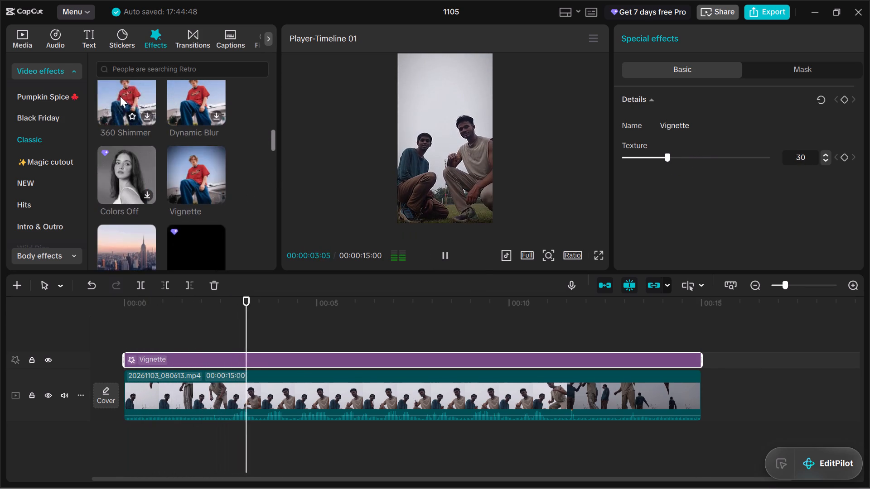
scroll(120, 96, "up", 1)
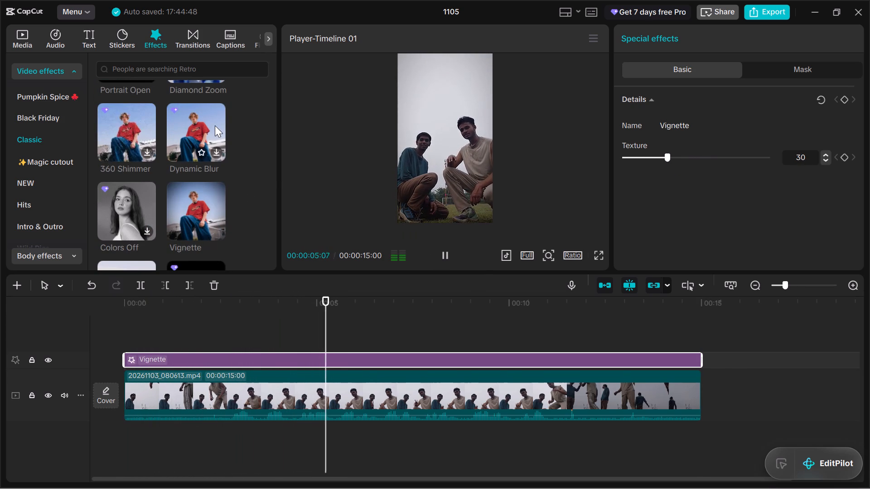
left_click_drag(198, 126, 158, 331)
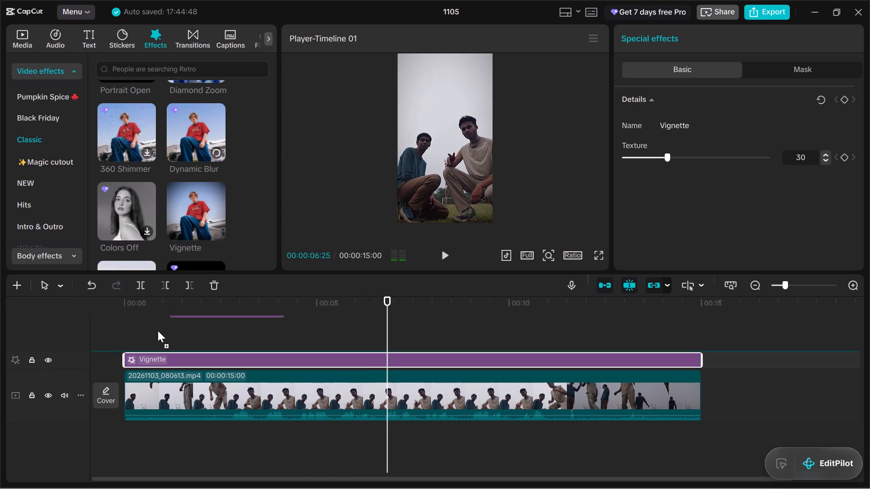
left_click_drag(158, 331, 124, 340)
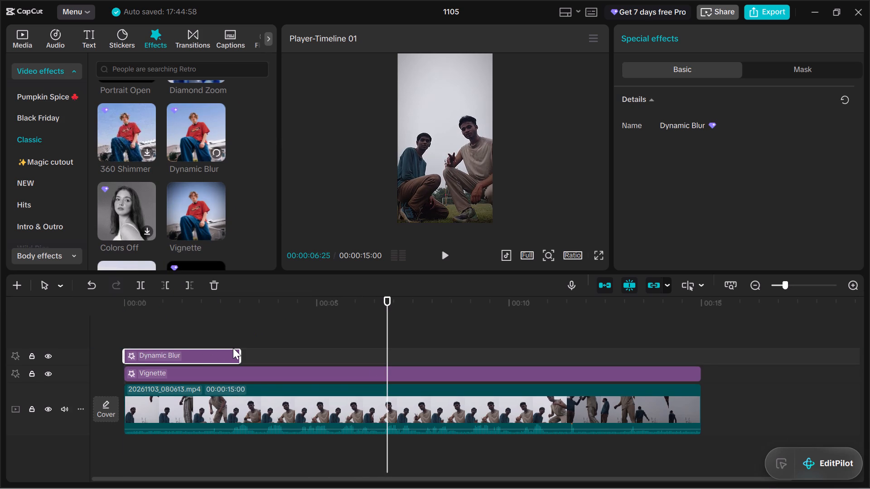
left_click_drag(241, 351, 710, 349)
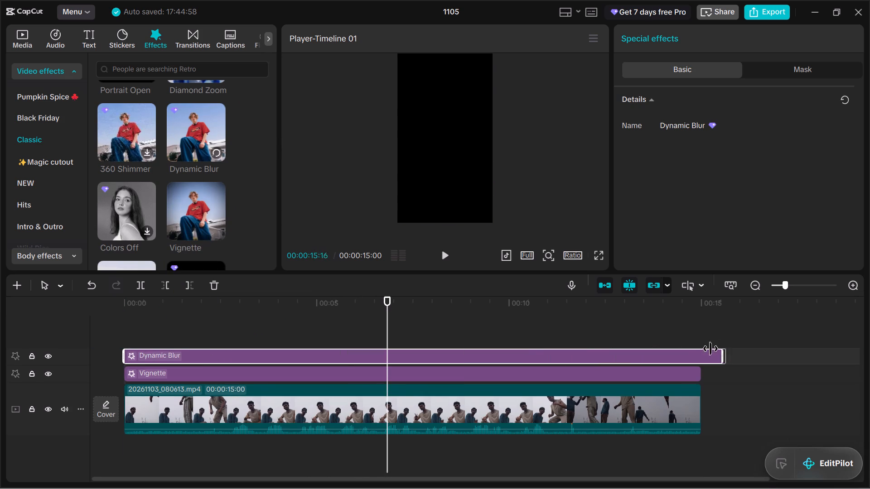
left_click_drag(710, 349, 696, 355)
Play the timeline and hide the Vignette effect's track.
left_click(445, 254)
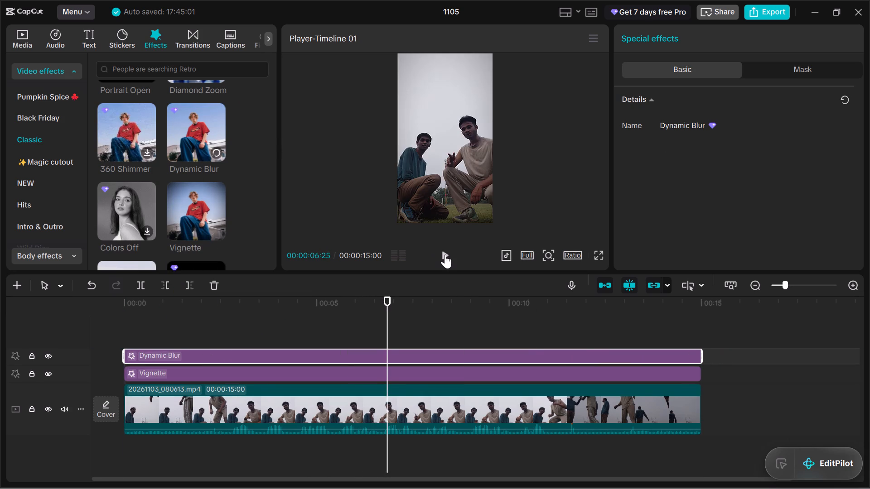
left_click(47, 373)
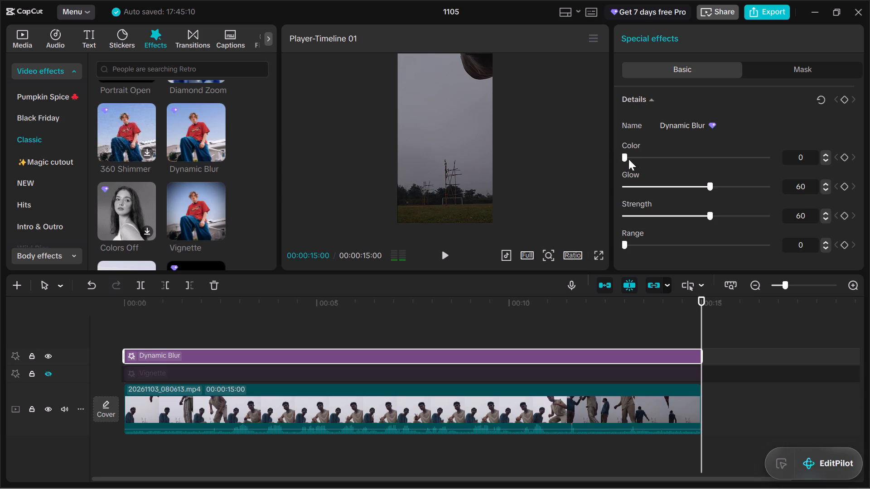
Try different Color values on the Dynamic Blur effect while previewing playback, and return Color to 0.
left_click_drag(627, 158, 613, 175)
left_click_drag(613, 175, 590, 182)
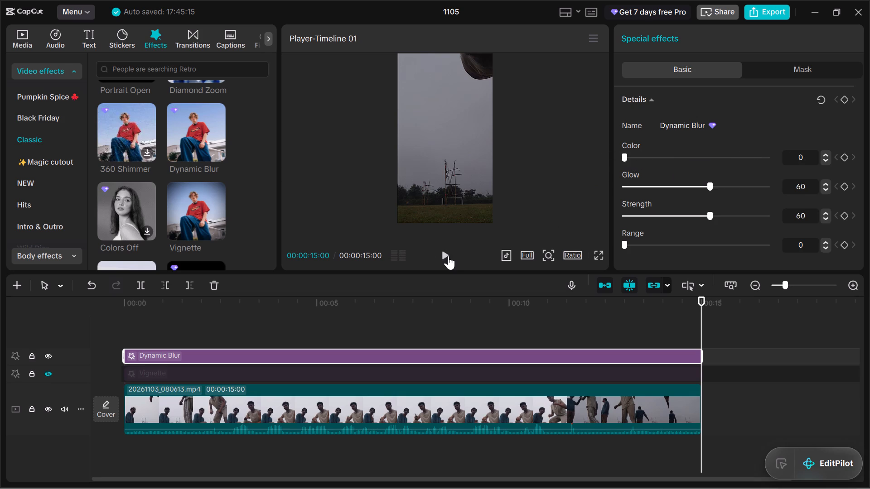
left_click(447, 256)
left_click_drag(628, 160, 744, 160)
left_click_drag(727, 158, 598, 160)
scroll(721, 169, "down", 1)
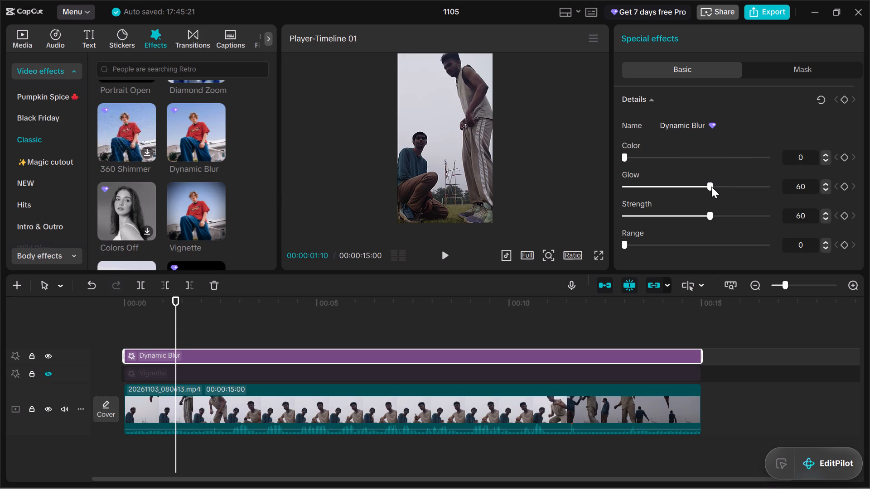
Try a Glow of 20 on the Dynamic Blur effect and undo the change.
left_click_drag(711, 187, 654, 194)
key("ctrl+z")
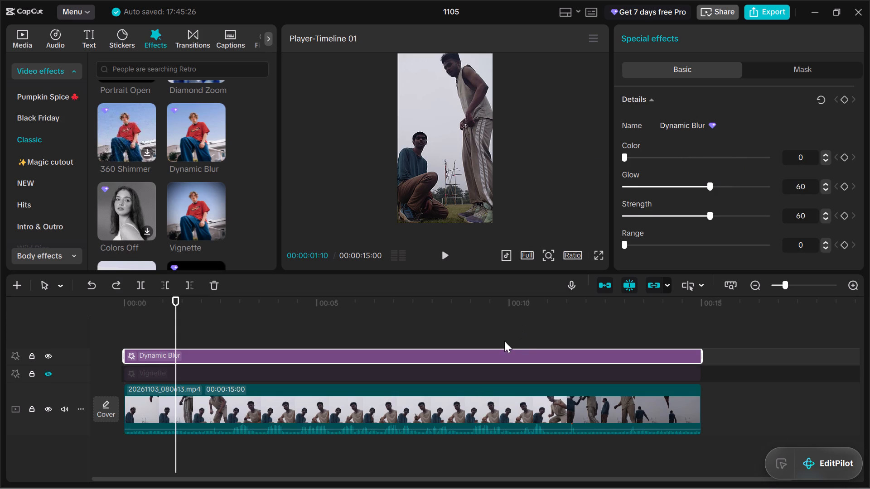
Delete the Dynamic Blur and Vignette effects from the timeline.
left_click(501, 349)
key("Delete")
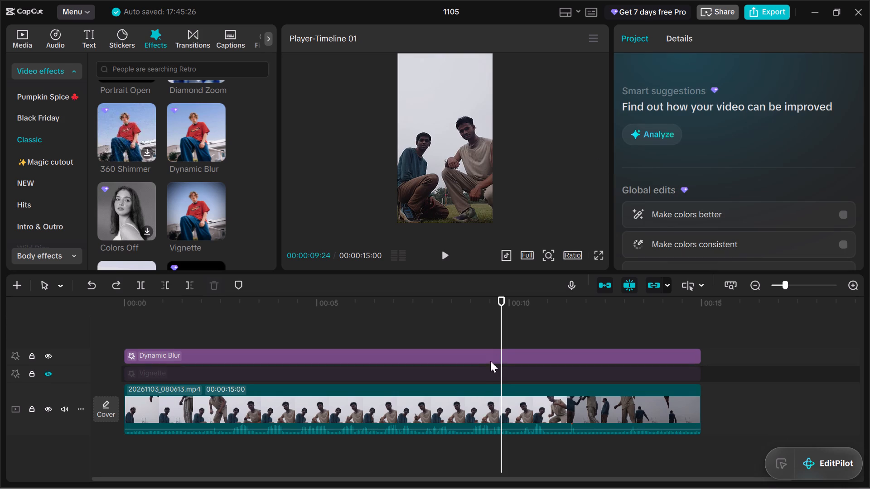
left_click(488, 353)
key("Delete")
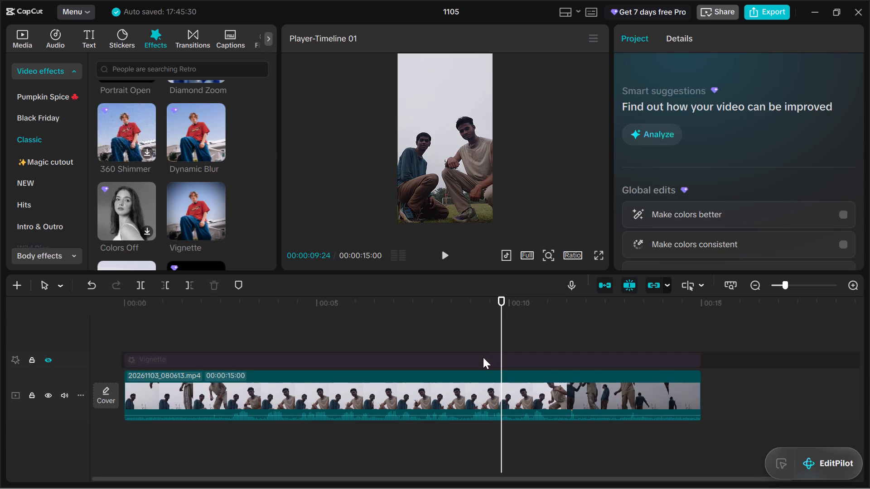
left_click(483, 357)
key("Delete")
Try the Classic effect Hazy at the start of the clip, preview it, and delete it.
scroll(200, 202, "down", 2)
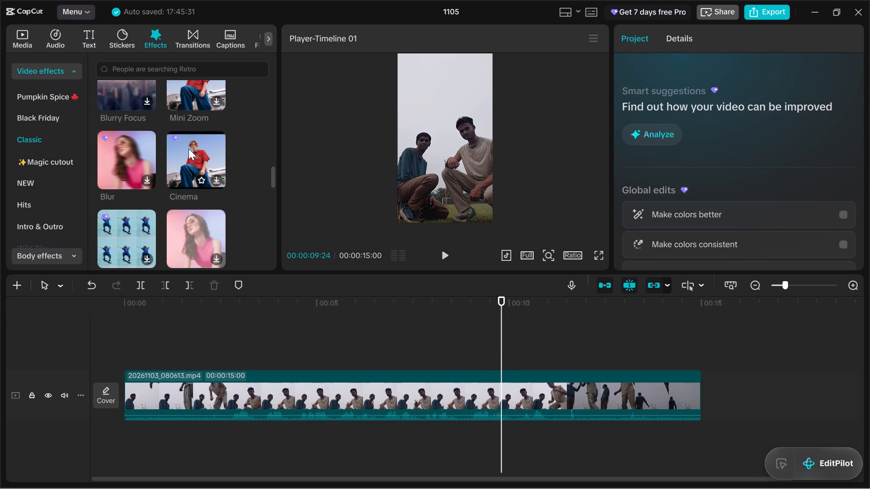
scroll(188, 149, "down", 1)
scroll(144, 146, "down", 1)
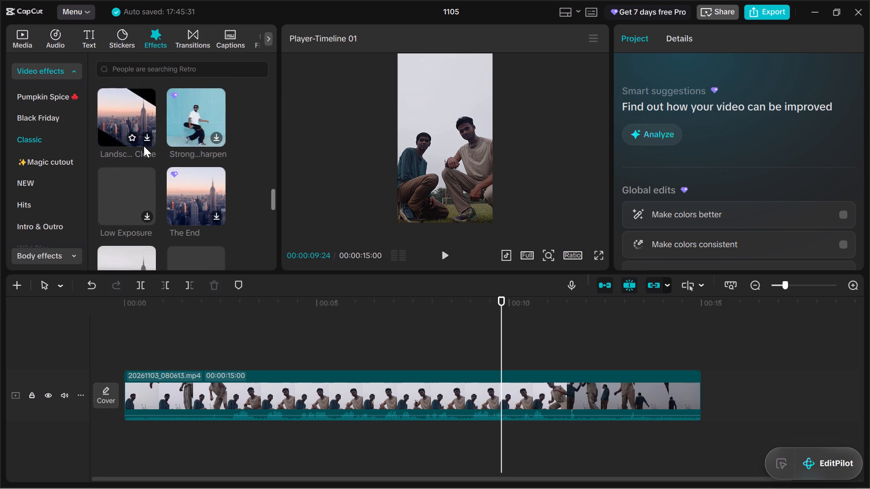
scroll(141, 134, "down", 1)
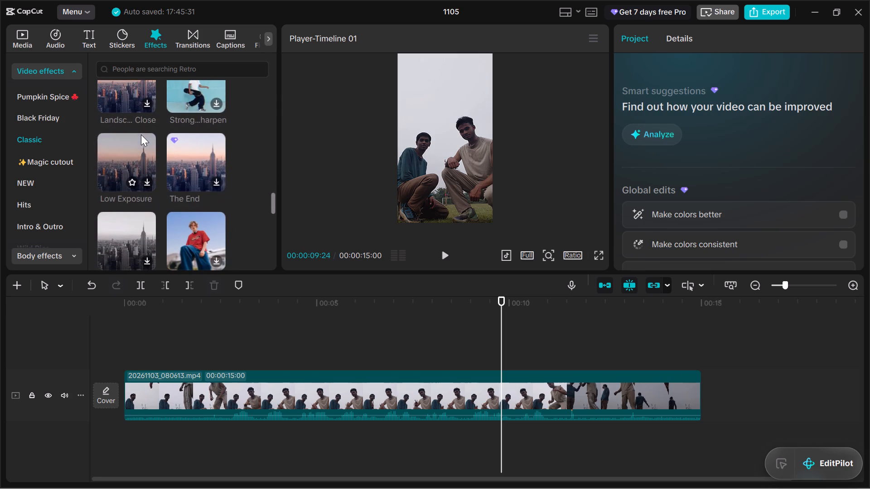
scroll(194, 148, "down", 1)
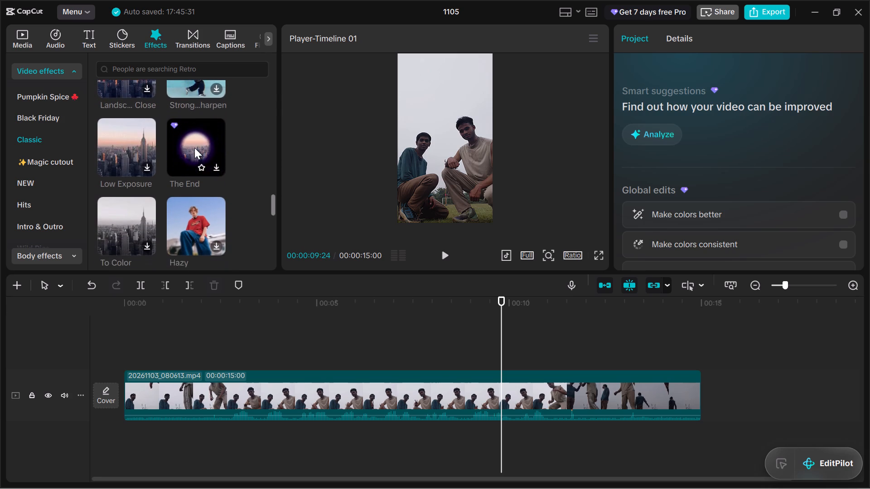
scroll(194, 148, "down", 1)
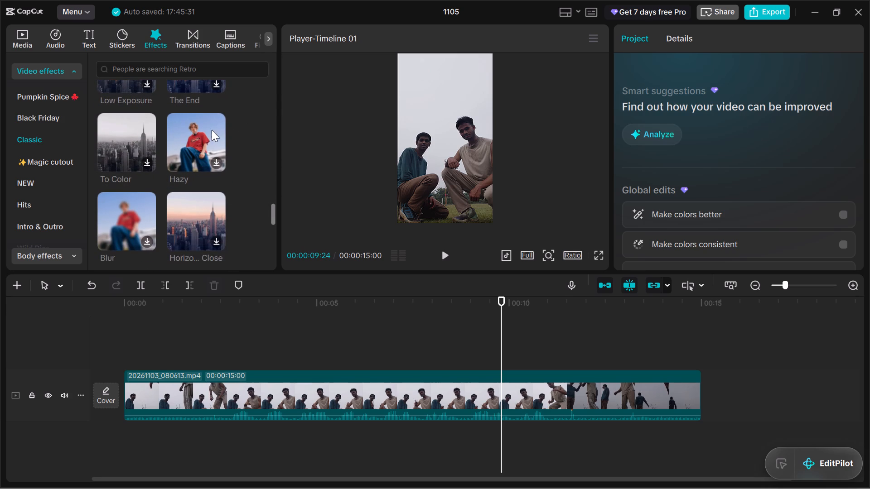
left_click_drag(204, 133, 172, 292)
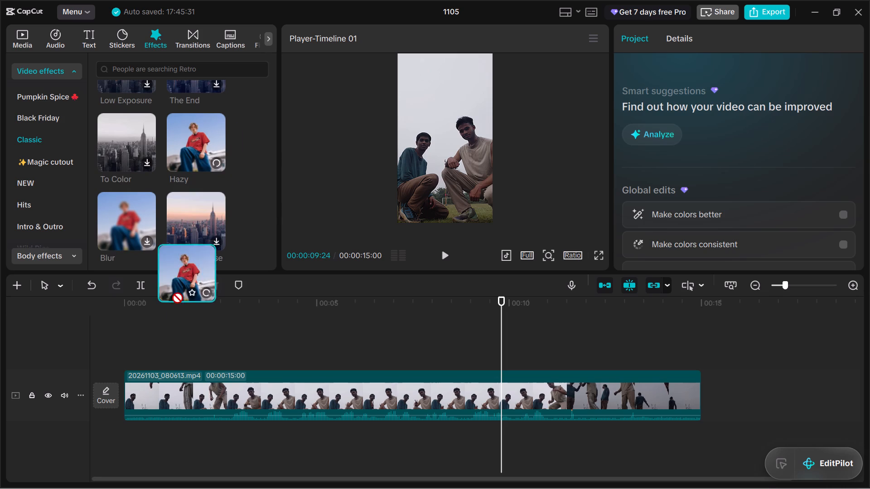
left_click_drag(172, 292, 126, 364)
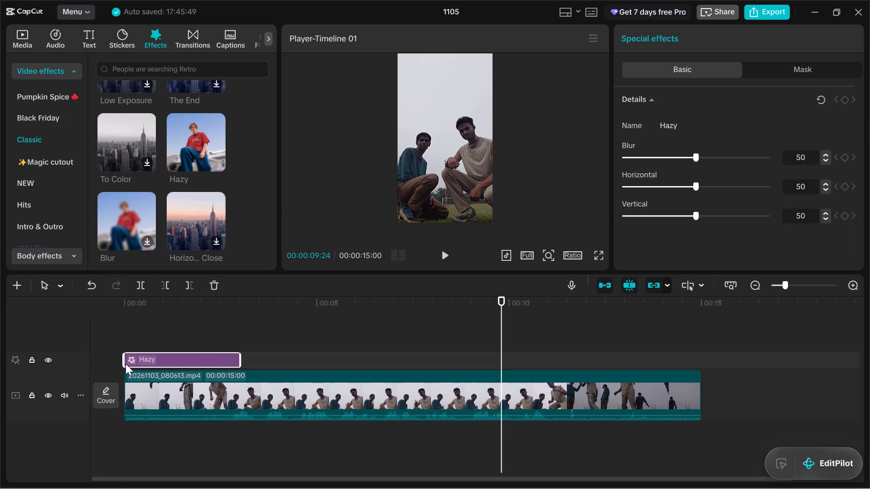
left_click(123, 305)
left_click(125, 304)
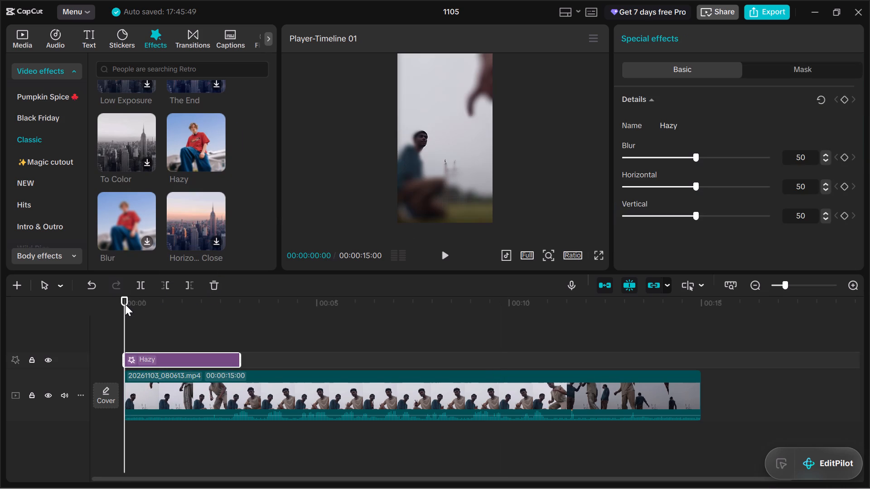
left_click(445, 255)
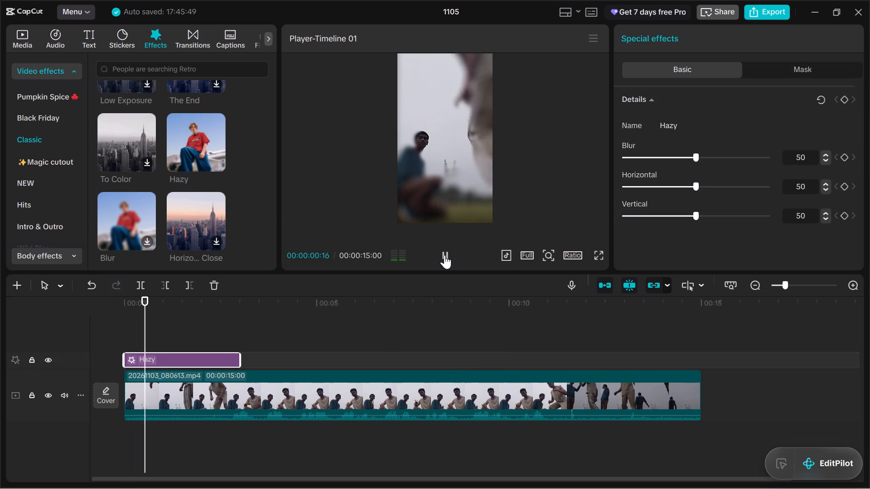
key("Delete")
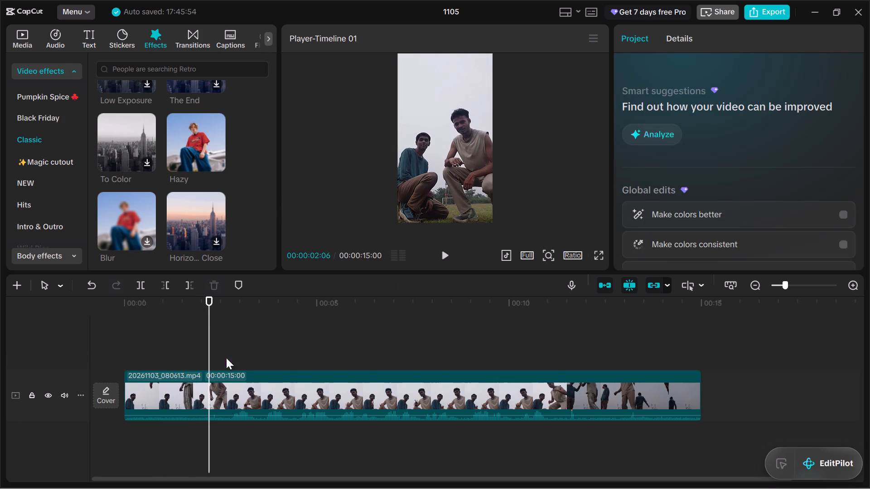
Look through the remaining Classic video effects down to the end of the list.
scroll(162, 175, "down", 1)
scroll(162, 175, "up", 1)
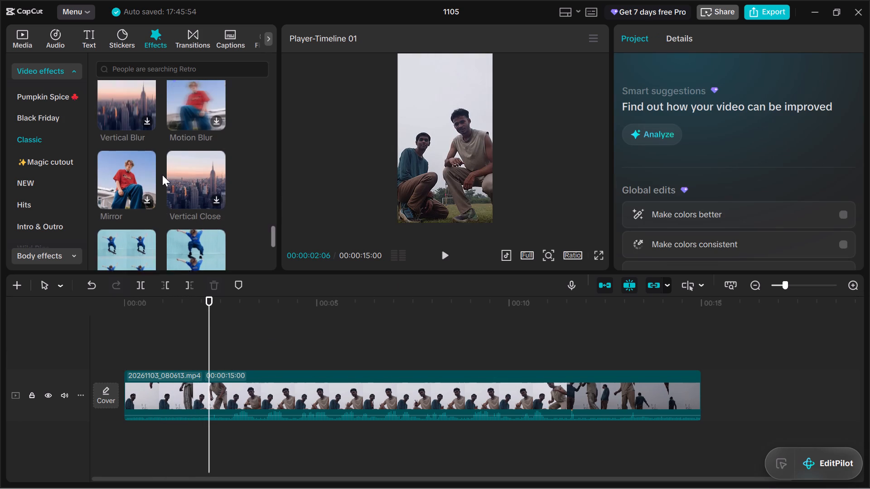
scroll(162, 175, "up", 1)
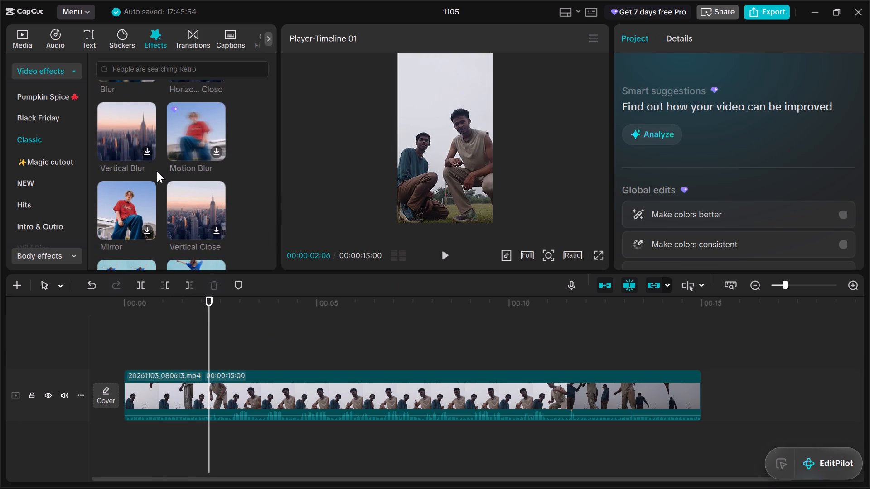
scroll(157, 171, "down", 3)
scroll(157, 171, "up", 2)
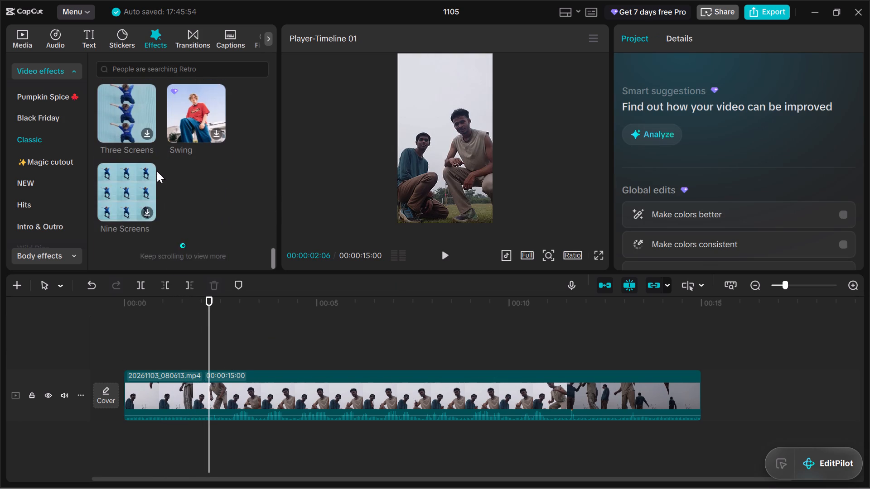
scroll(157, 171, "up", 7)
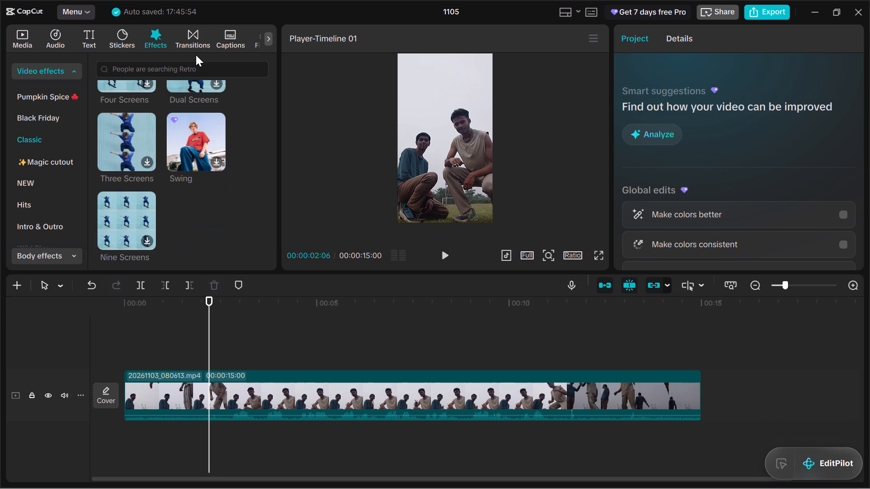
Add the Featured filter Dreamy Dusk above the clip from the start and preview it briefly.
left_click(198, 46)
left_click(269, 40)
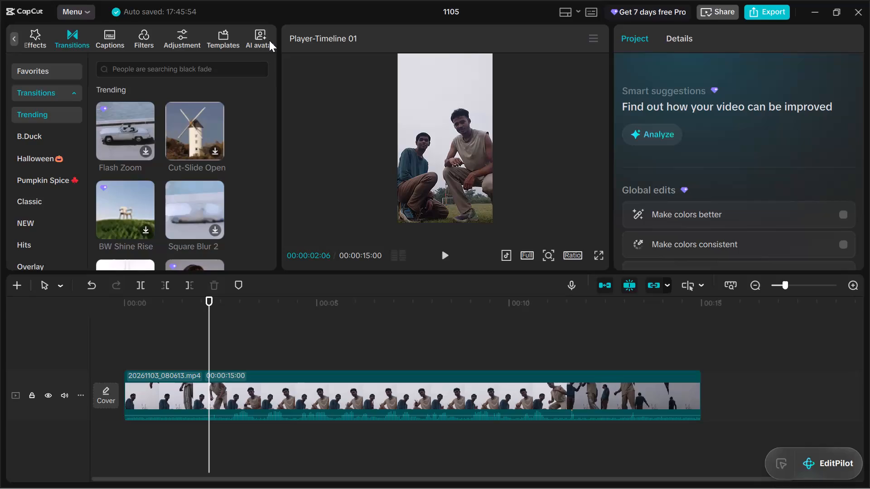
left_click(148, 39)
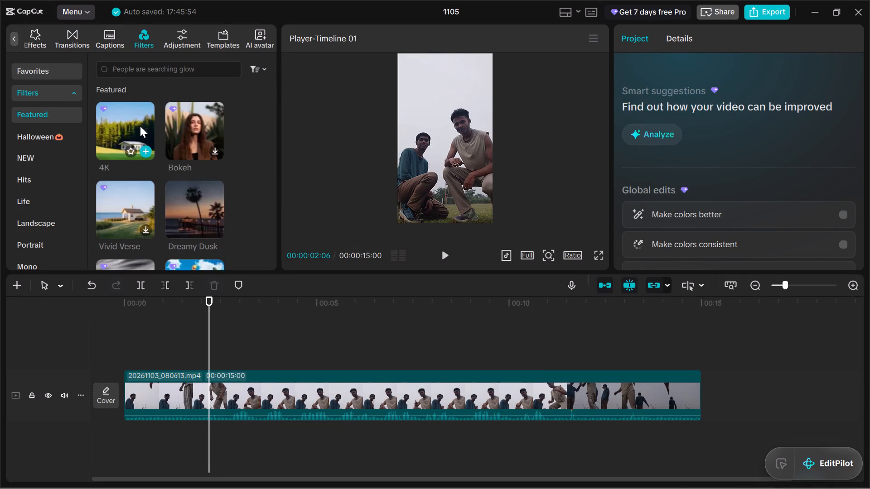
left_click_drag(184, 207, 126, 355)
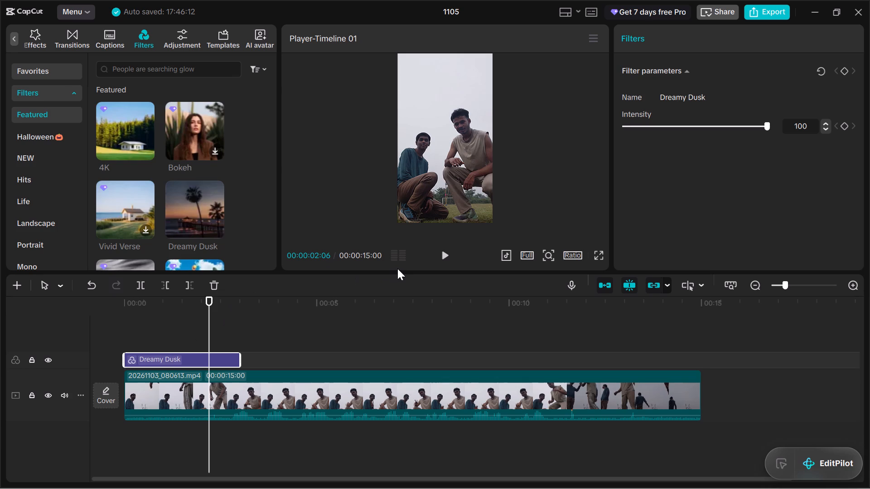
left_click(440, 255)
left_click(440, 255)
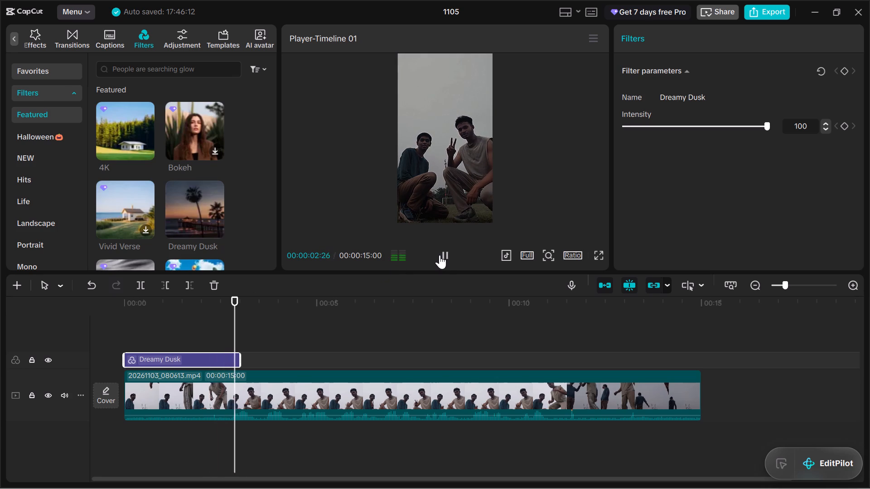
Add the Vivid Verse Pro filter above Dreamy Dusk from the start and preview it with the Dreamy Dusk track hidden.
scroll(140, 197, "down", 1)
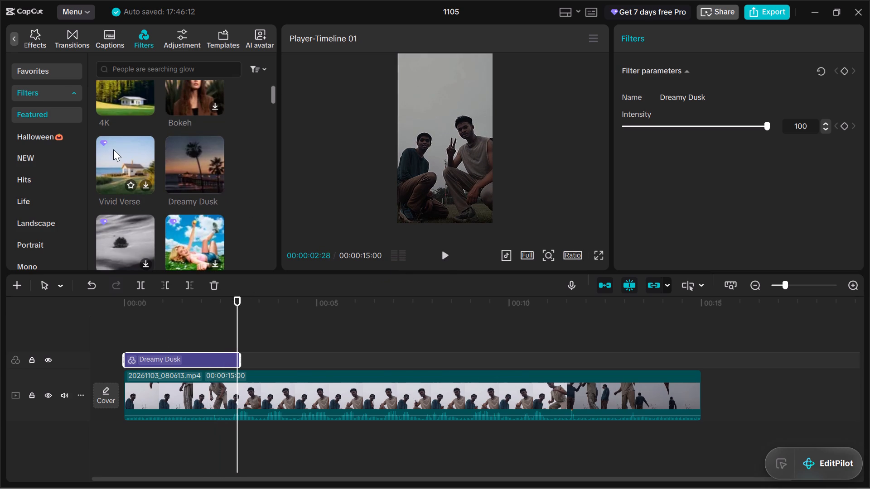
left_click_drag(113, 149, 121, 342)
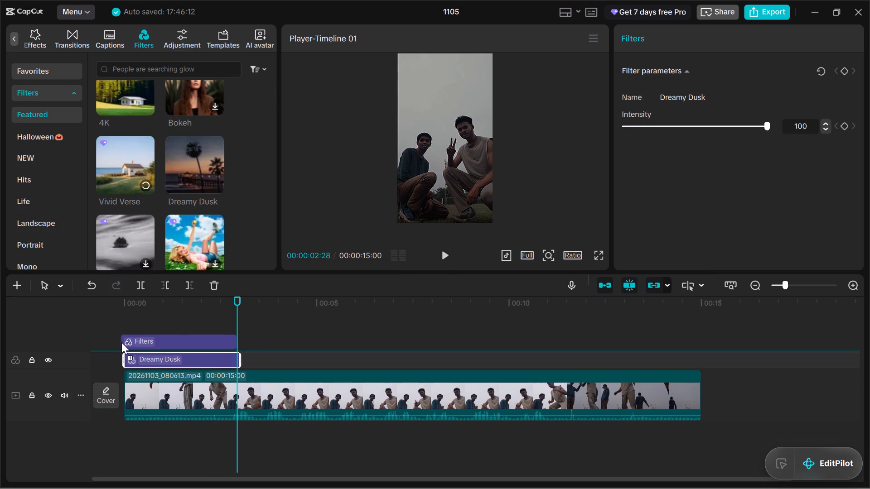
left_click_drag(121, 342, 122, 342)
left_click(128, 303)
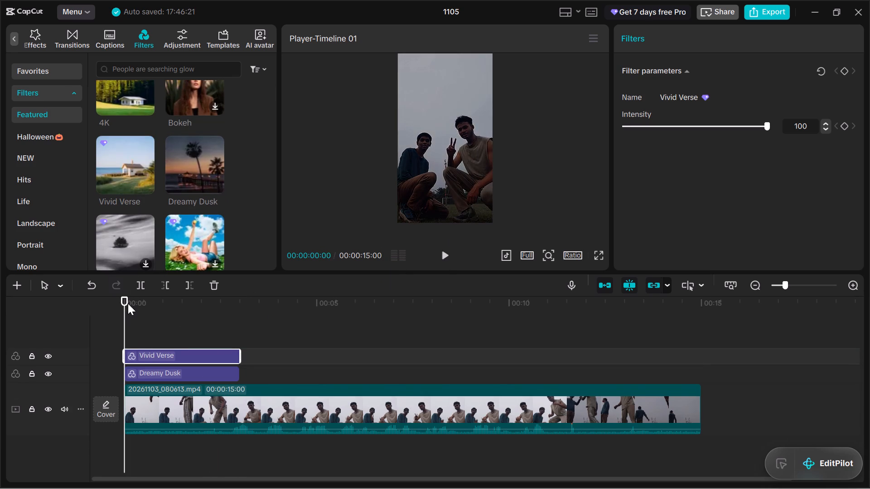
left_click(48, 373)
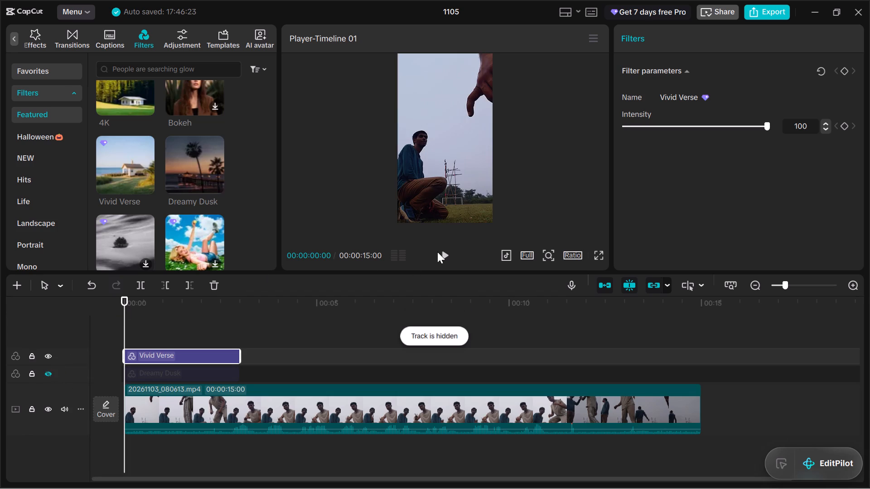
left_click(440, 254)
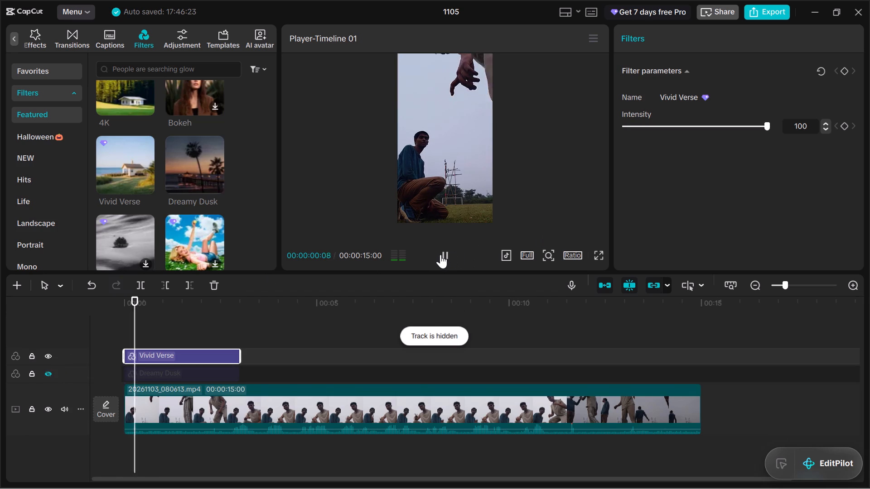
left_click(440, 254)
Add the 4K Pro filter from the start on its own track between Vivid Verse and Dreamy Dusk.
scroll(169, 219, "up", 1)
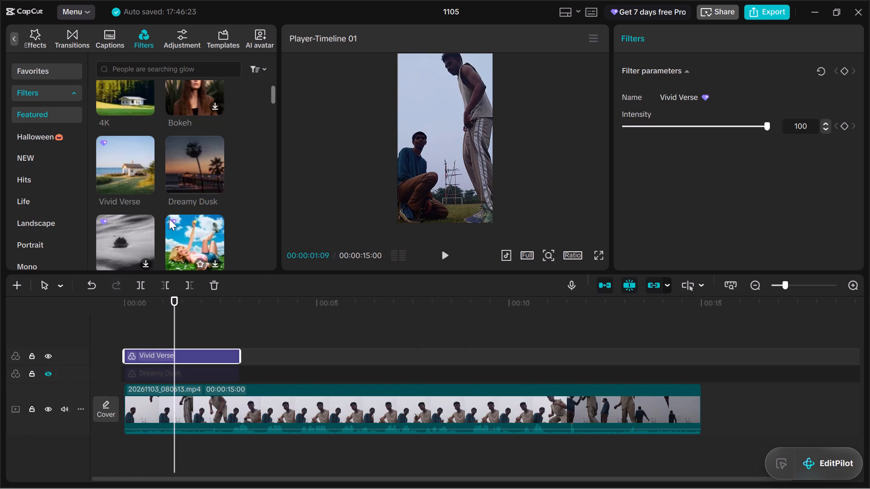
scroll(169, 219, "up", 1)
left_click_drag(130, 130, 154, 381)
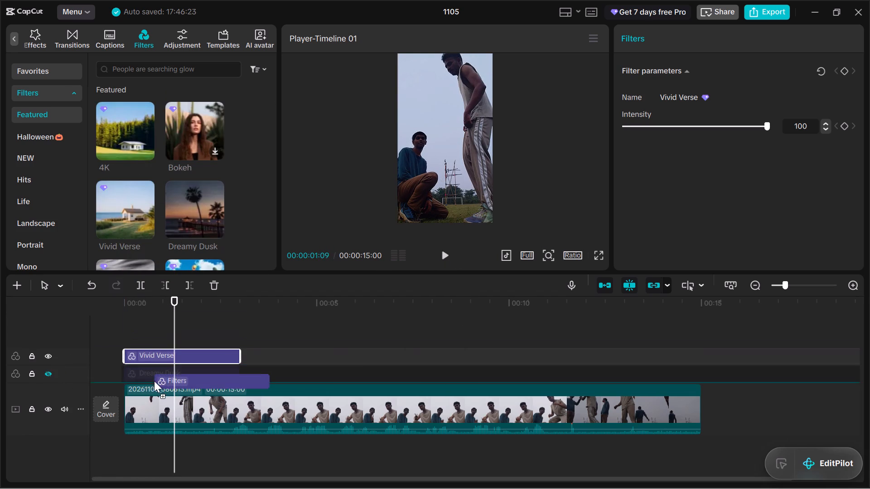
left_click_drag(154, 381, 127, 368)
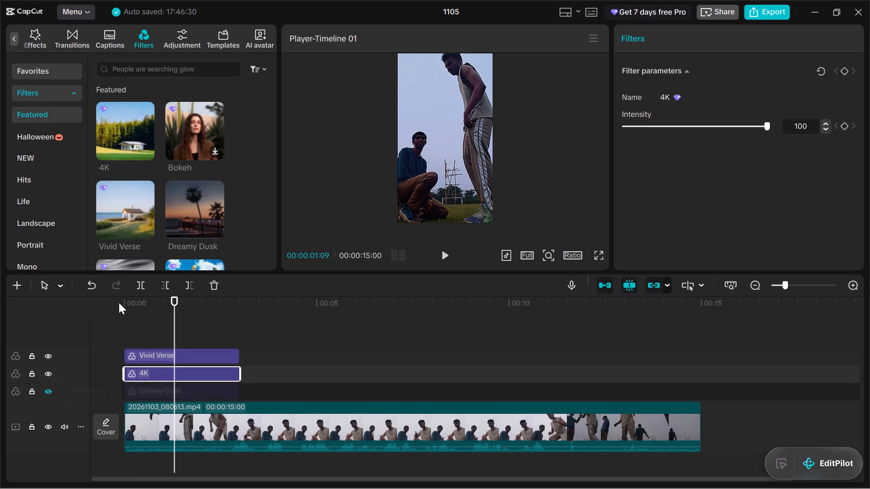
Play the timeline from the start with the Vivid Verse track hidden, and again with it shown, to compare the filters.
left_click(126, 298)
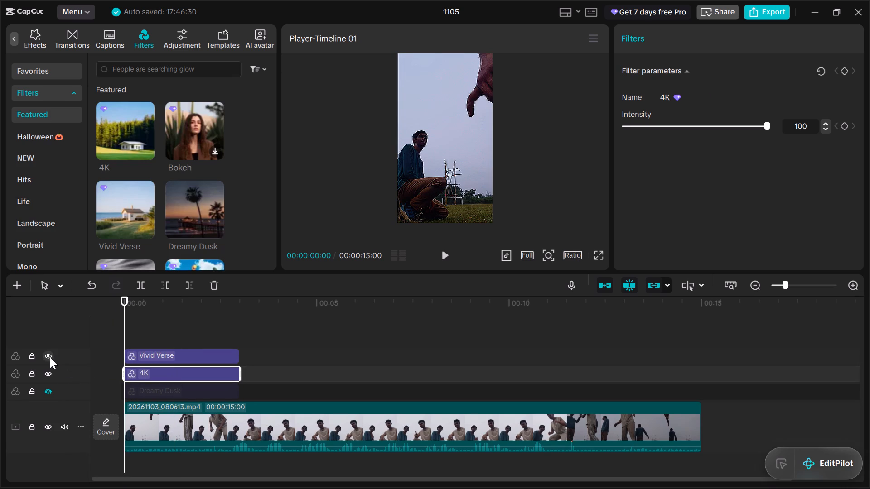
left_click(50, 357)
left_click(442, 257)
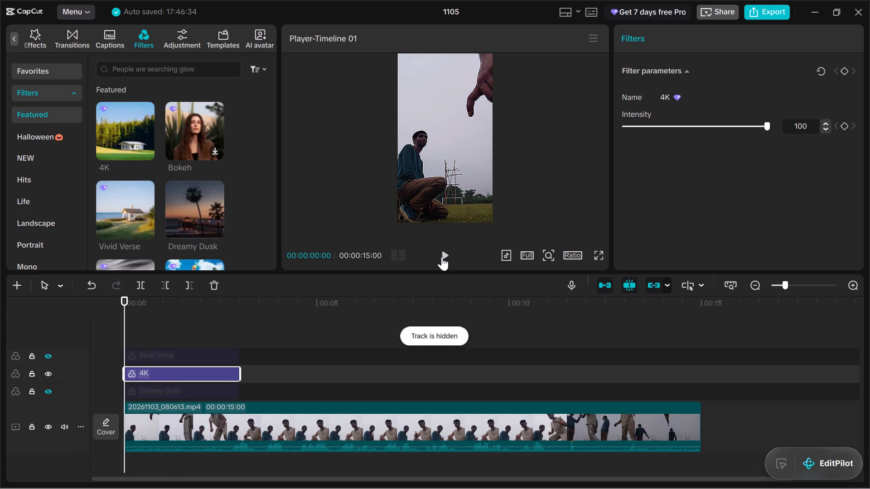
left_click(442, 257)
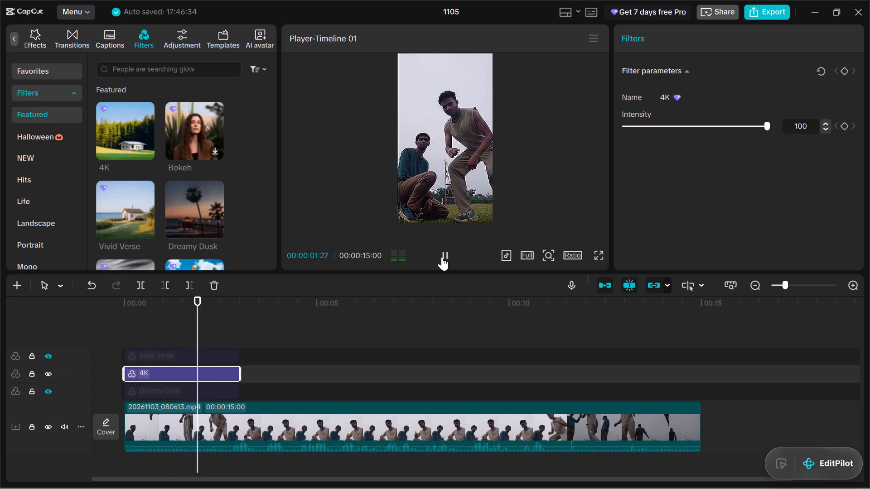
left_click(125, 303)
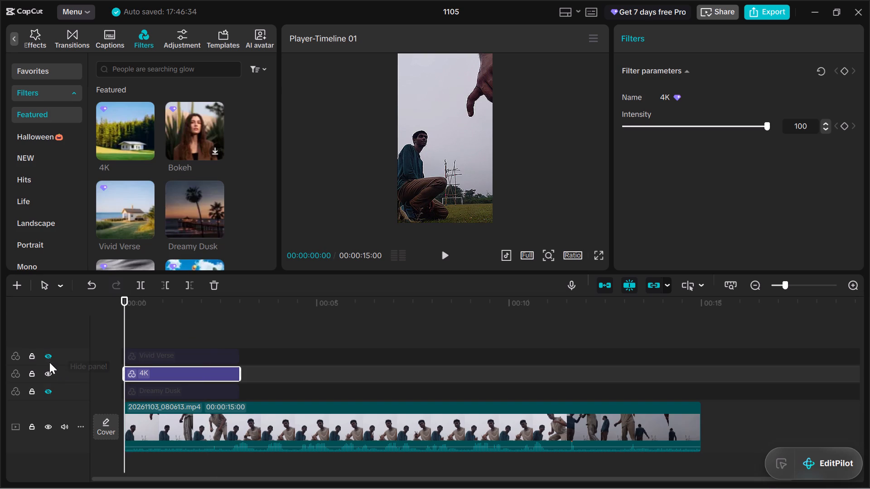
left_click(48, 357)
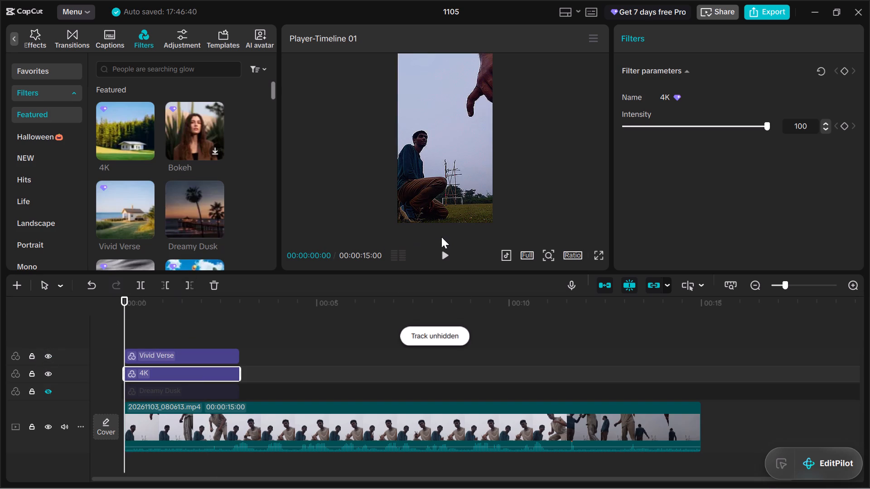
left_click(444, 254)
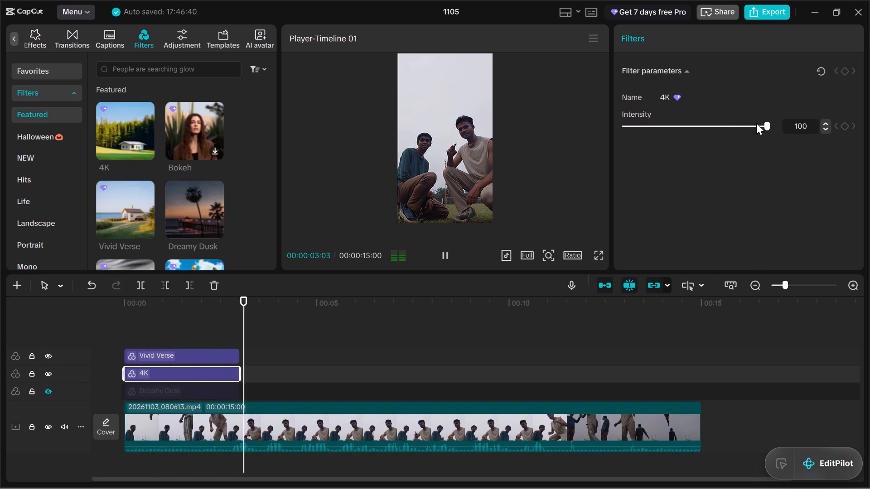
Reduce the 4K filter's intensity to 53 and play the opening seconds to check the look.
left_click_drag(764, 128, 741, 126)
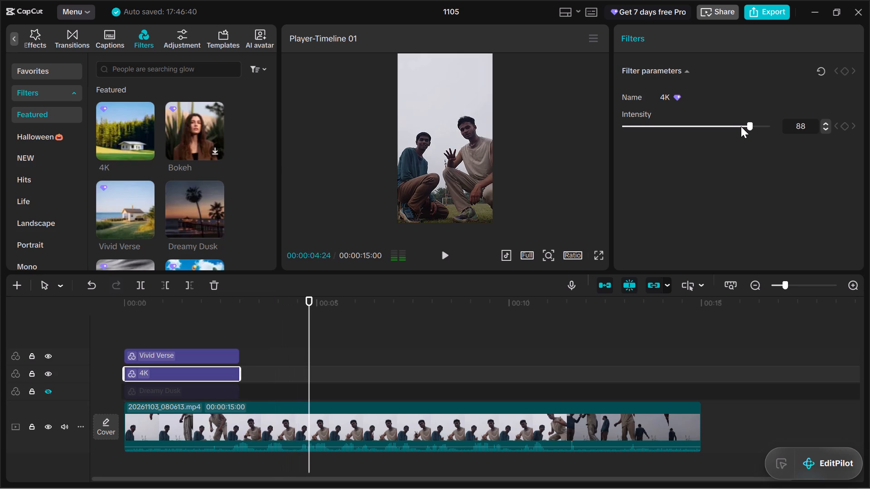
left_click_drag(741, 126, 731, 129)
left_click(135, 306)
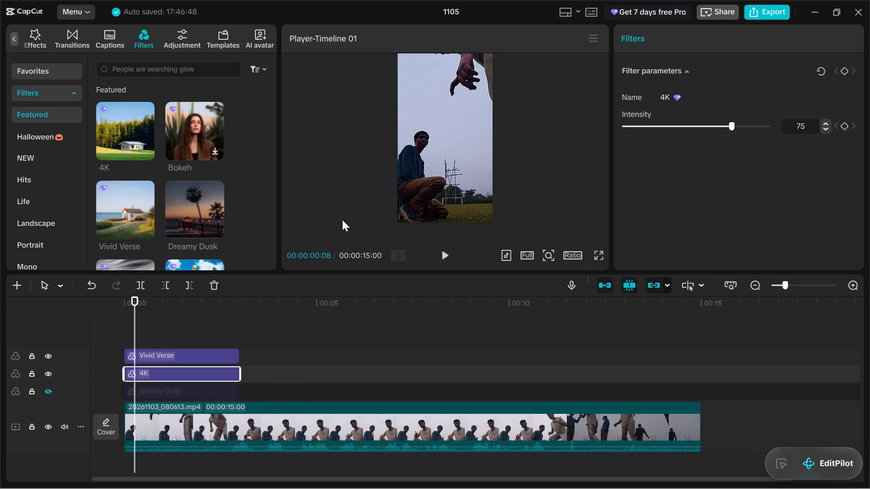
left_click_drag(726, 126, 673, 124)
left_click_drag(673, 124, 700, 134)
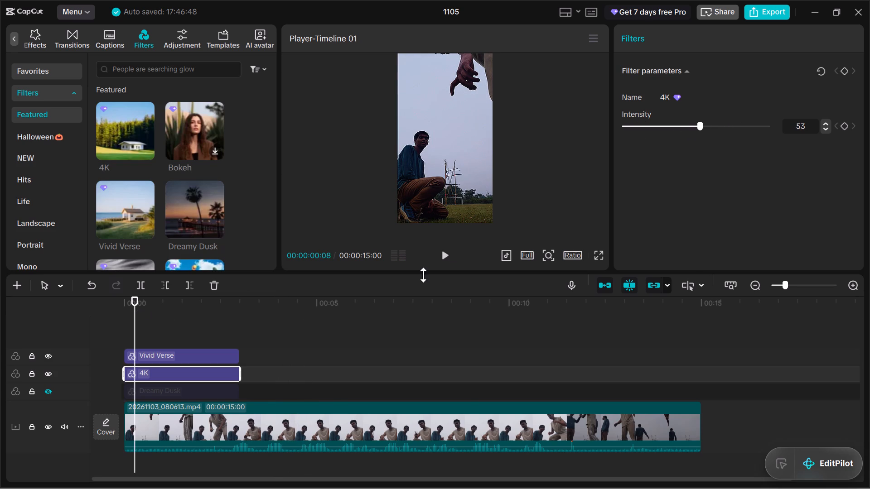
left_click(445, 252)
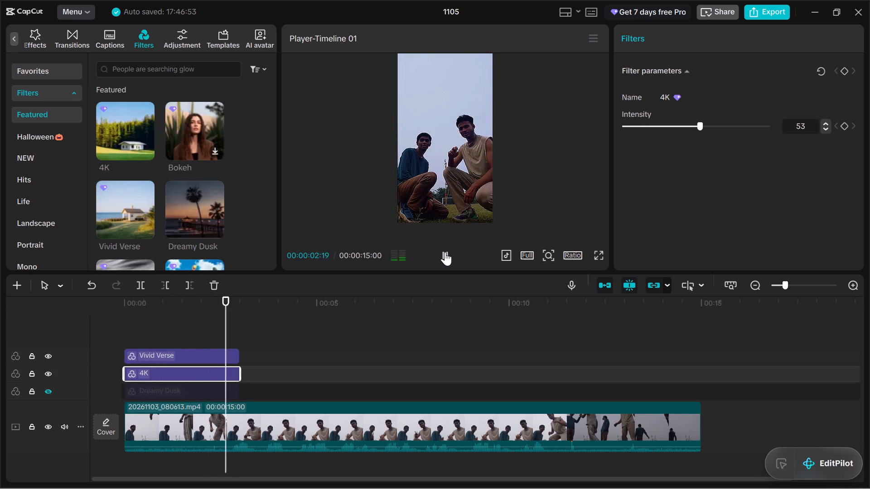
left_click(445, 252)
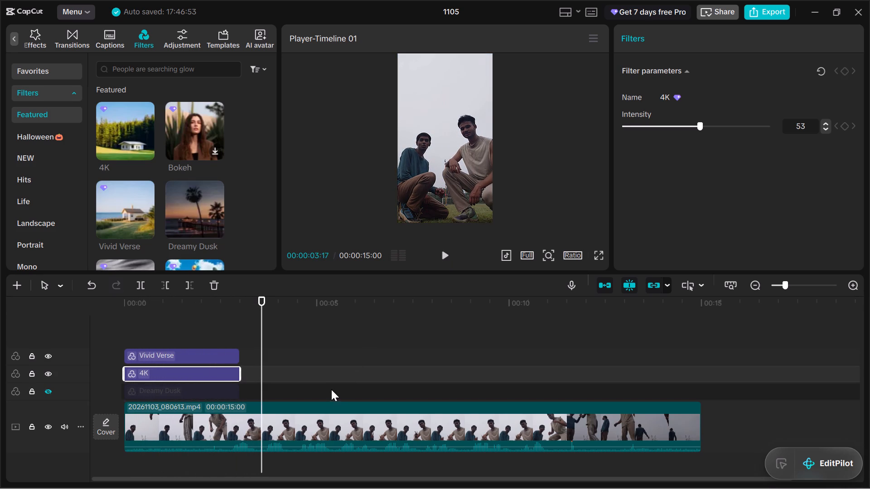
Preview the timeline from the start with the Dreamy Dusk track shown again, and delete the Dreamy Dusk filter.
left_click(331, 390)
left_click(203, 390)
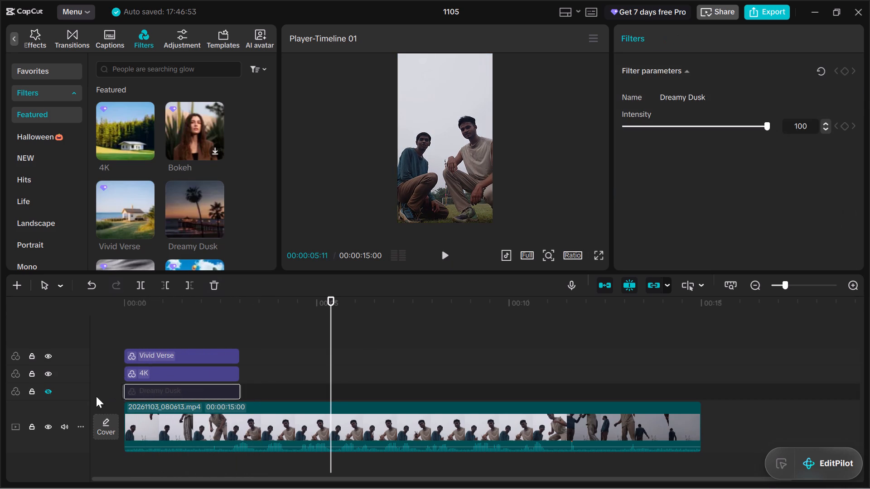
left_click(48, 391)
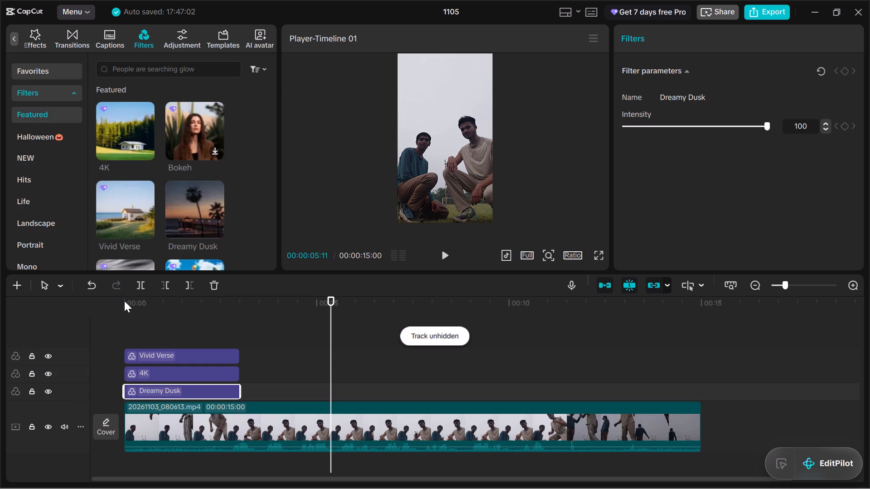
left_click(124, 302)
left_click(128, 301)
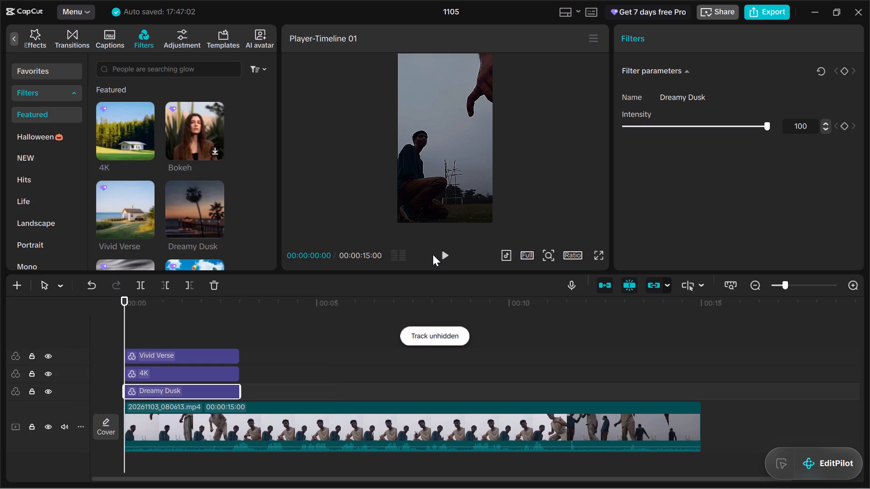
left_click(443, 251)
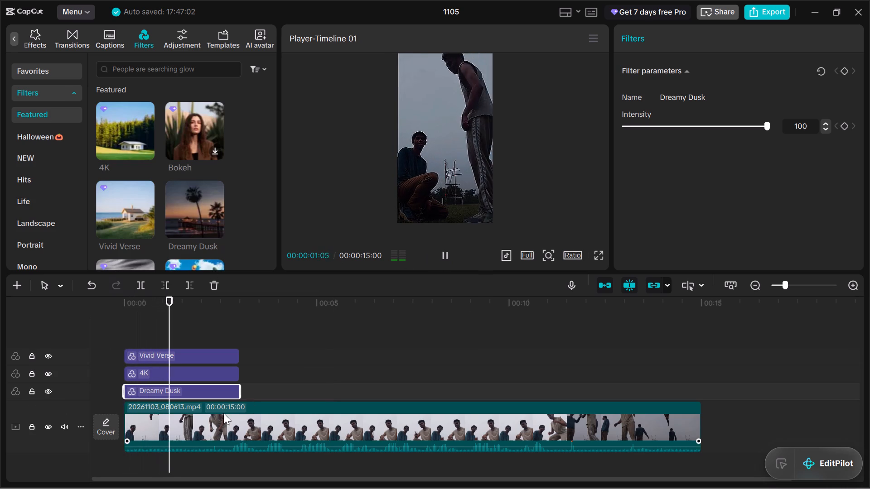
left_click(48, 391)
left_click(48, 391)
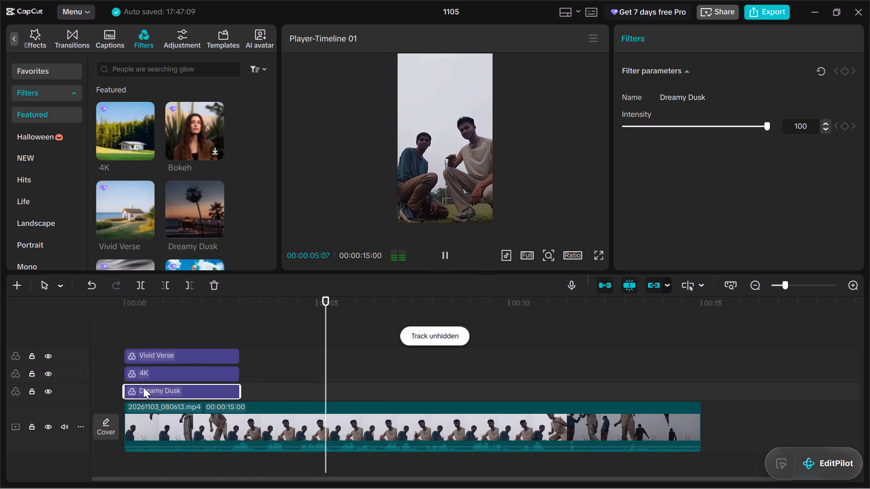
key("Delete")
Extend the Vivid Verse and 4K filters to the end of the 15-second video clip and preview them.
left_click(193, 363)
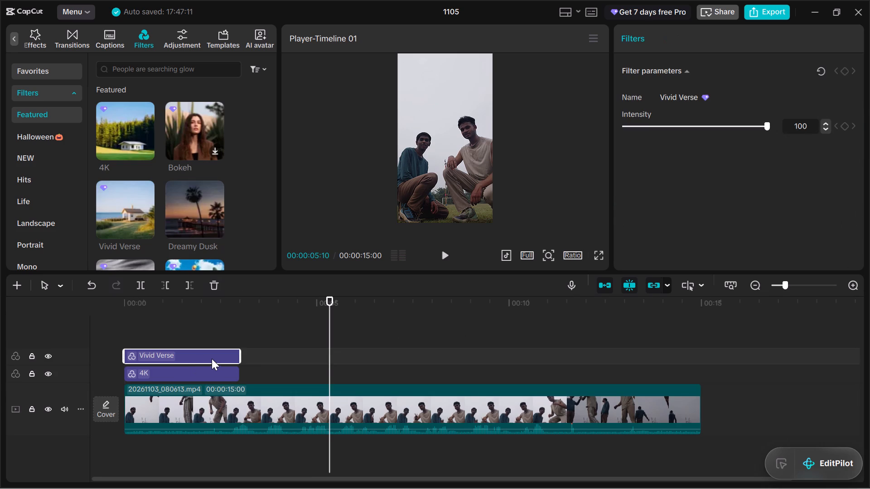
left_click_drag(243, 356, 708, 360)
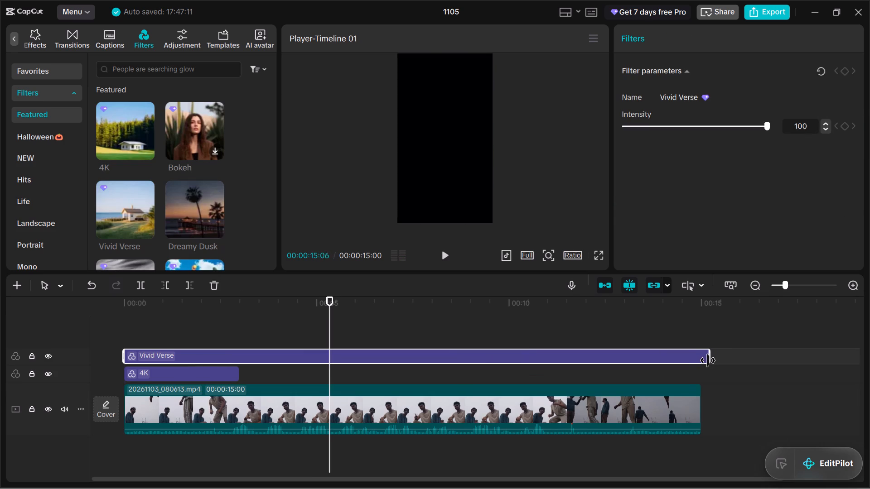
left_click_drag(708, 360, 701, 362)
left_click(197, 373)
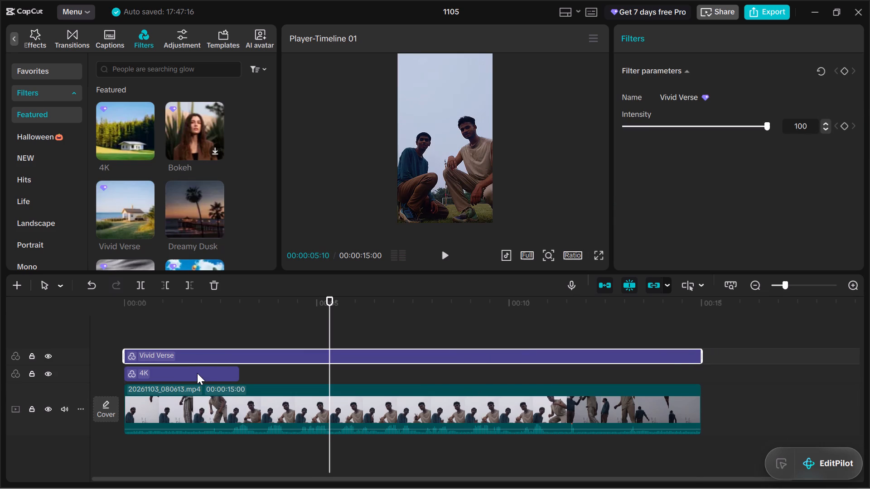
left_click_drag(241, 374, 685, 357)
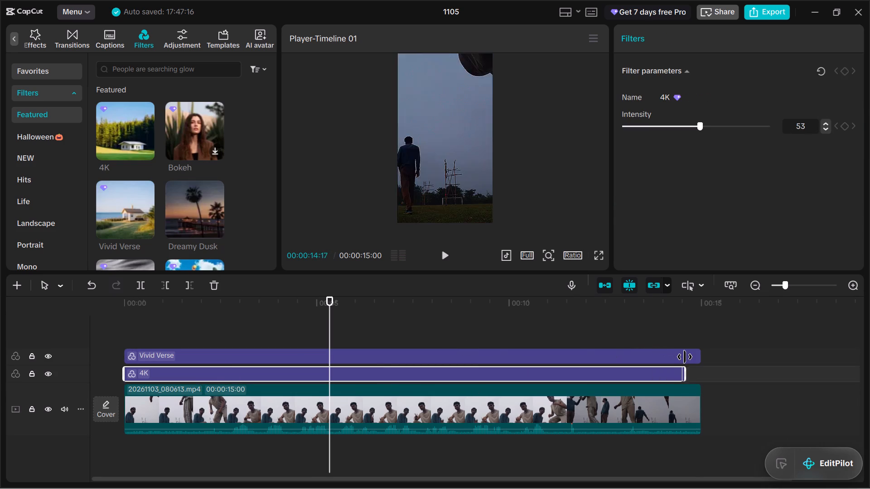
left_click_drag(685, 357, 696, 356)
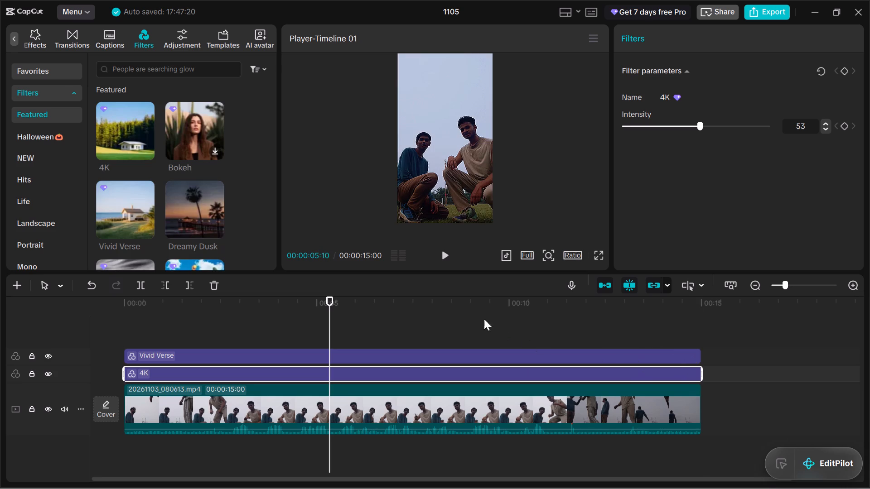
left_click(446, 254)
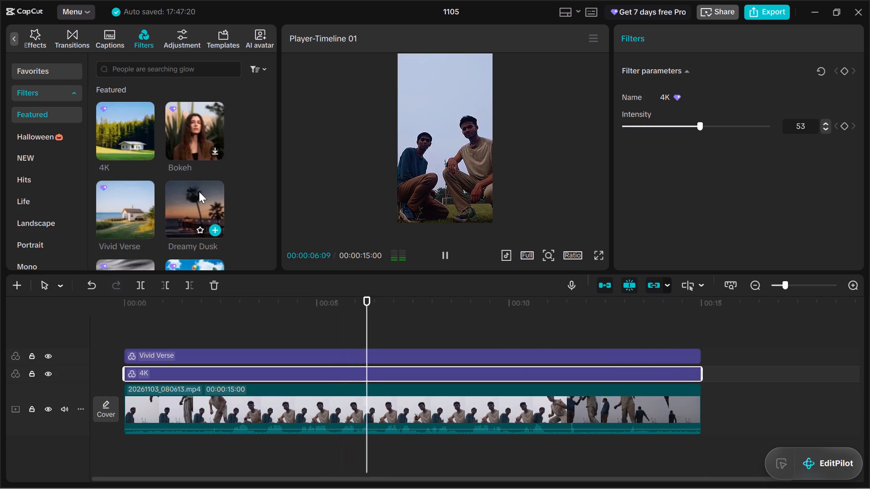
Add the Poolside Haze Pro filter from the start on its own track above Vivid Verse and extend it to the clip's end.
scroll(199, 192, "down", 1)
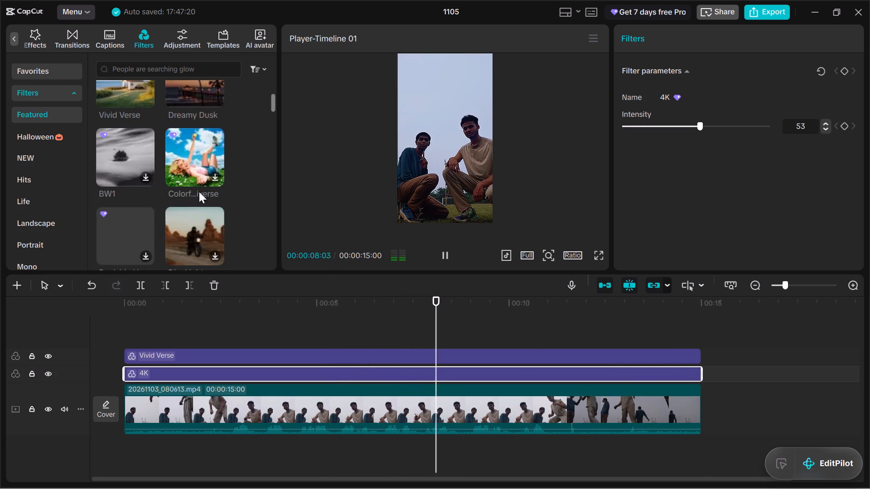
scroll(193, 155, "down", 1)
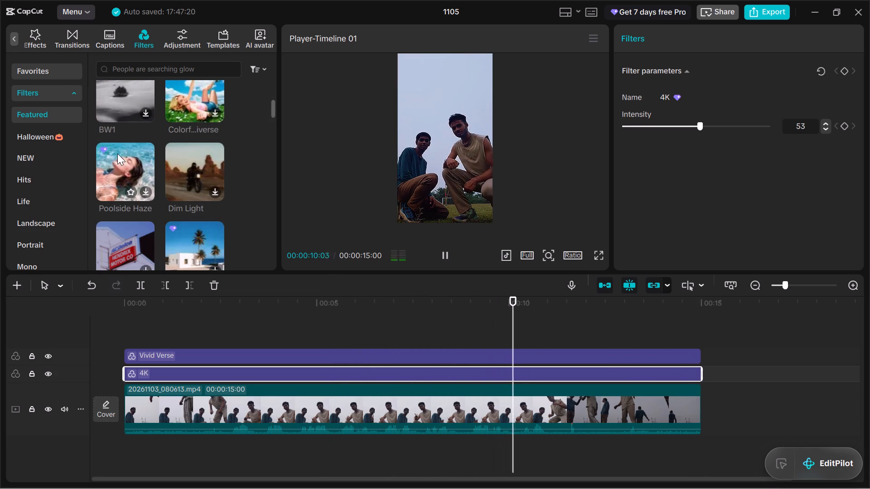
left_click_drag(117, 153, 119, 345)
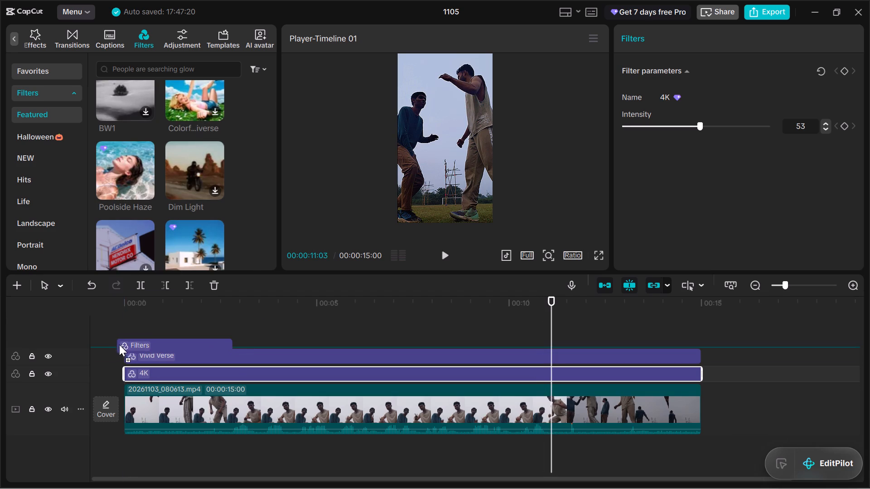
left_click_drag(119, 345, 123, 341)
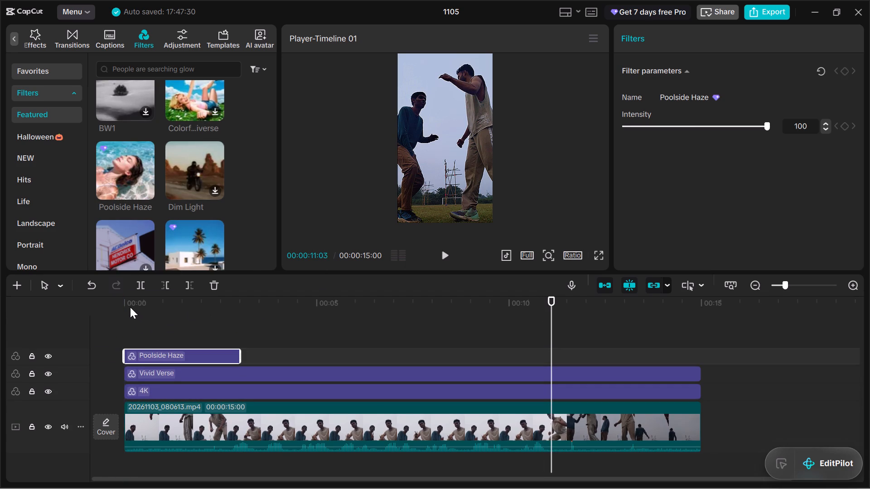
left_click(130, 307)
left_click(441, 253)
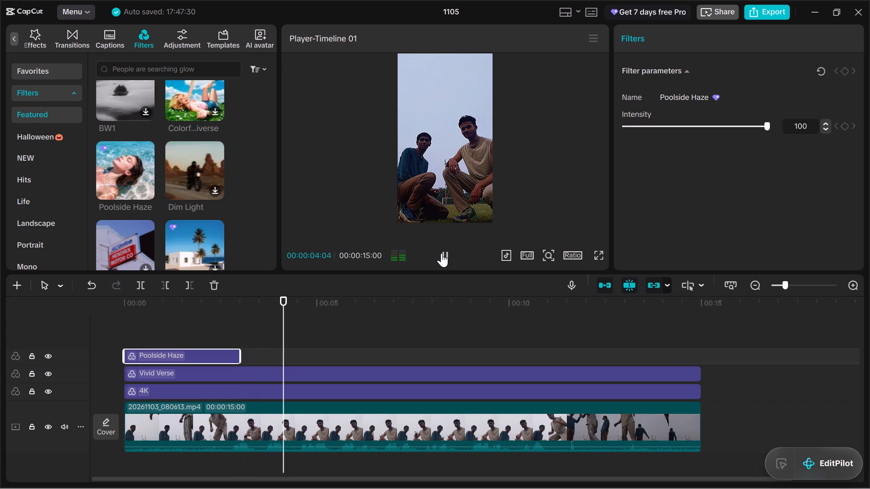
left_click_drag(240, 357, 577, 333)
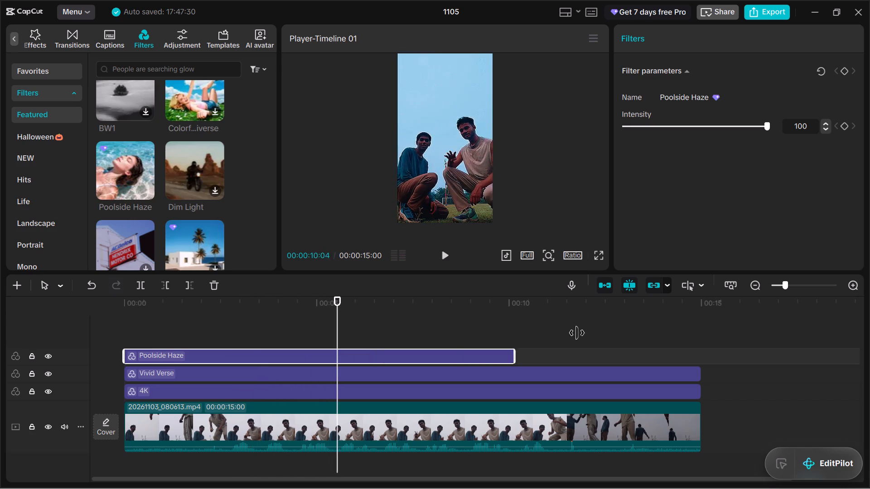
left_click_drag(577, 333, 697, 359)
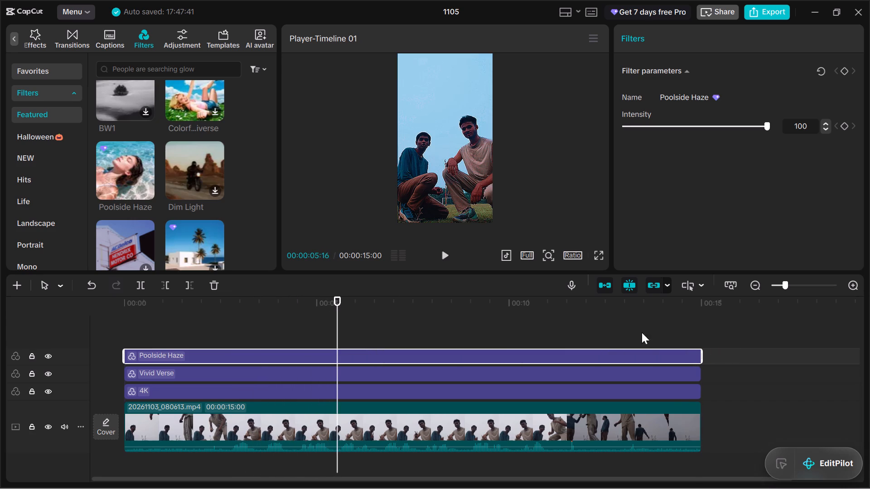
Play the footage with all three filters in full screen to check the combined look.
left_click(445, 254)
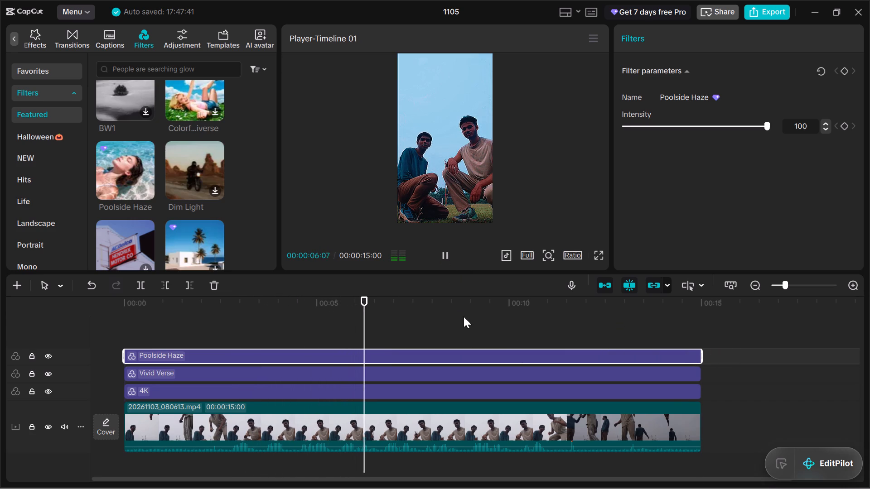
left_click(597, 251)
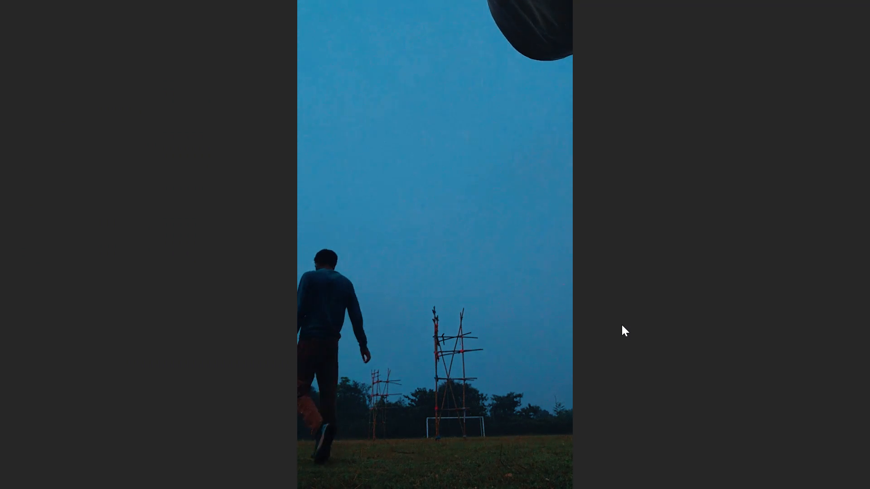
left_click(464, 337)
key("space")
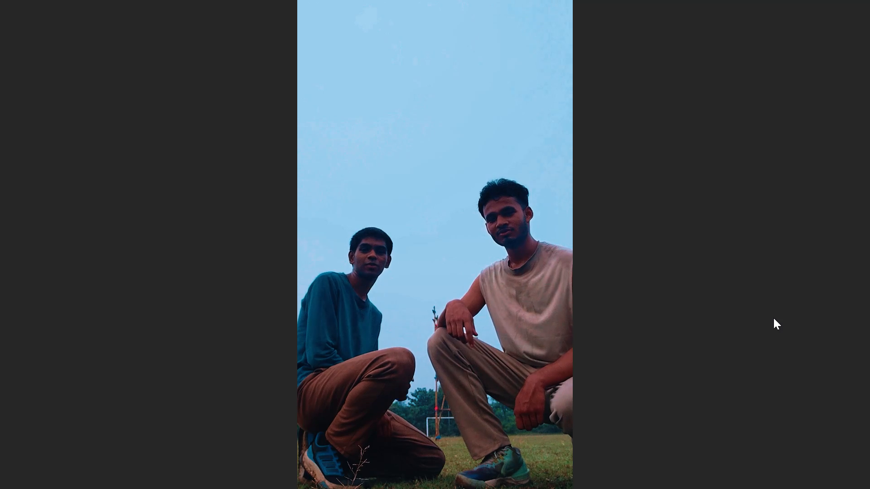
left_click(558, 331)
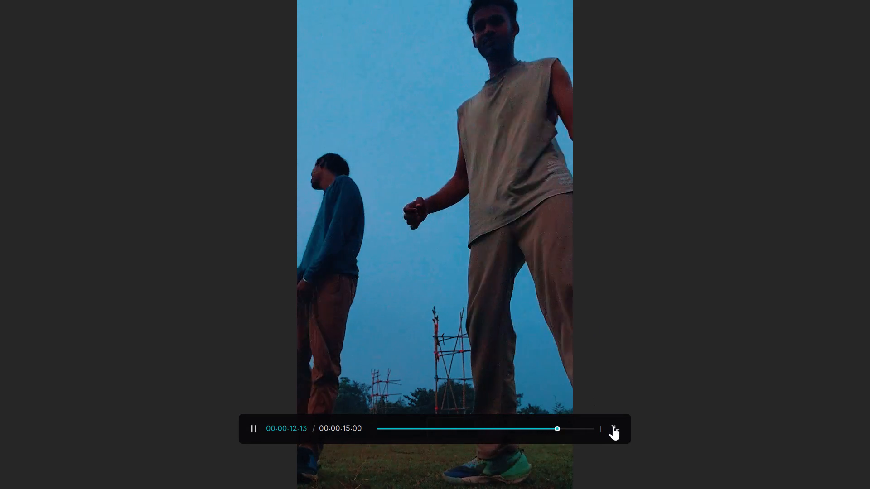
left_click(613, 427)
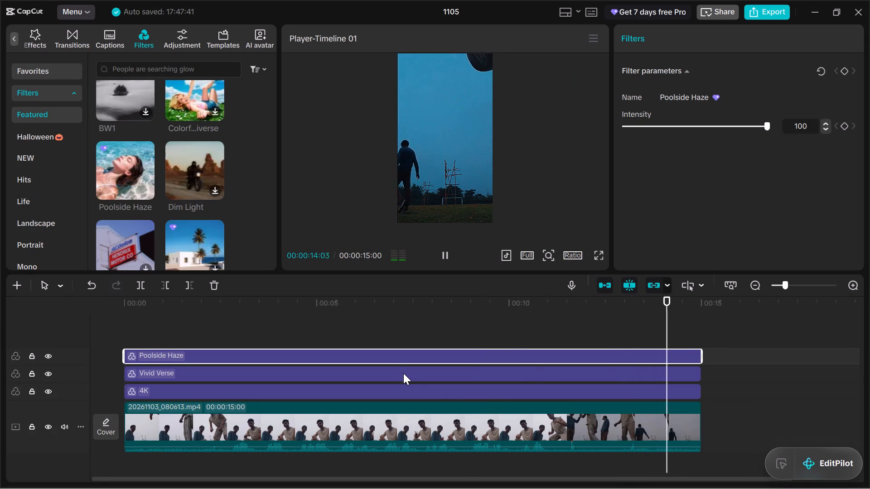
Play the footage from the start in full screen with the Vivid Verse track hidden, and show the track again.
left_click(403, 373)
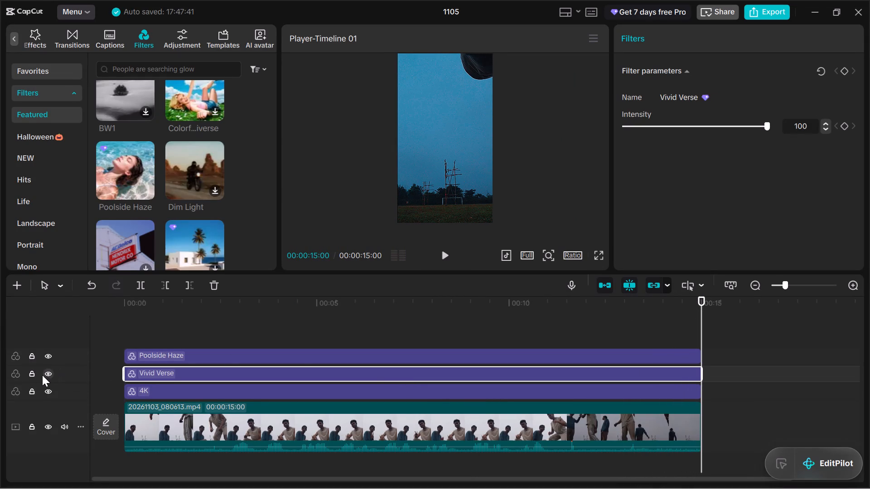
left_click(48, 371)
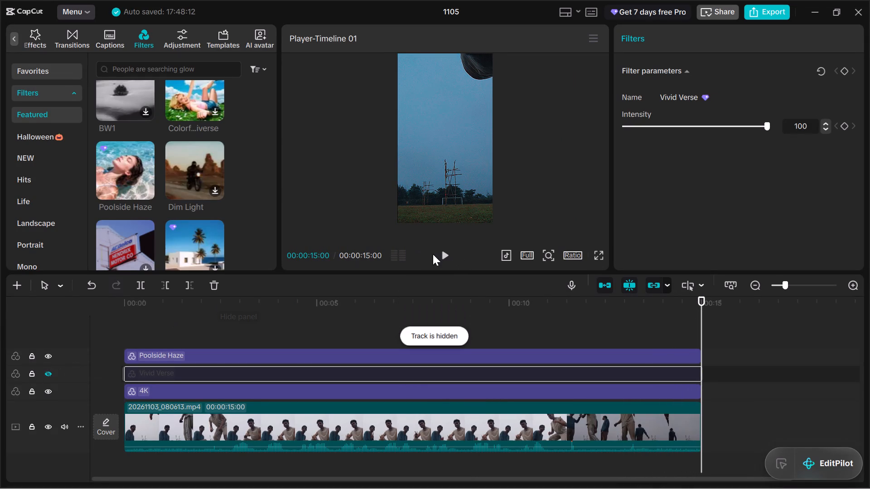
left_click(444, 249)
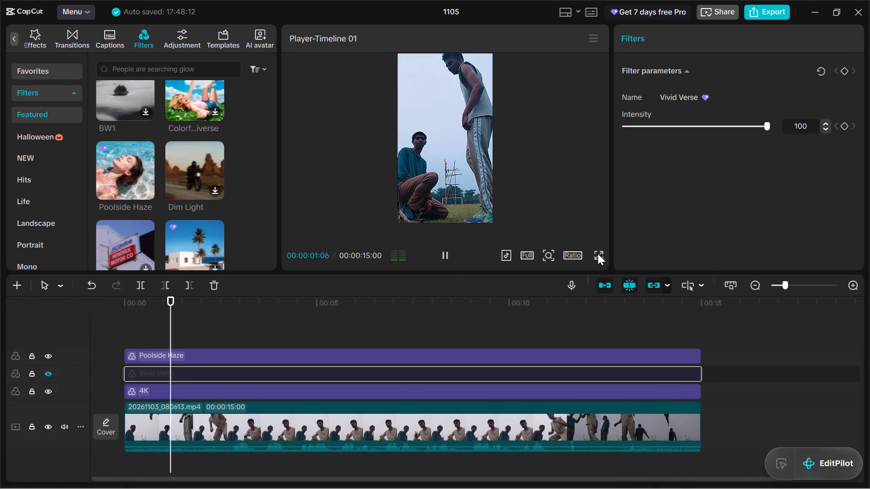
left_click(597, 254)
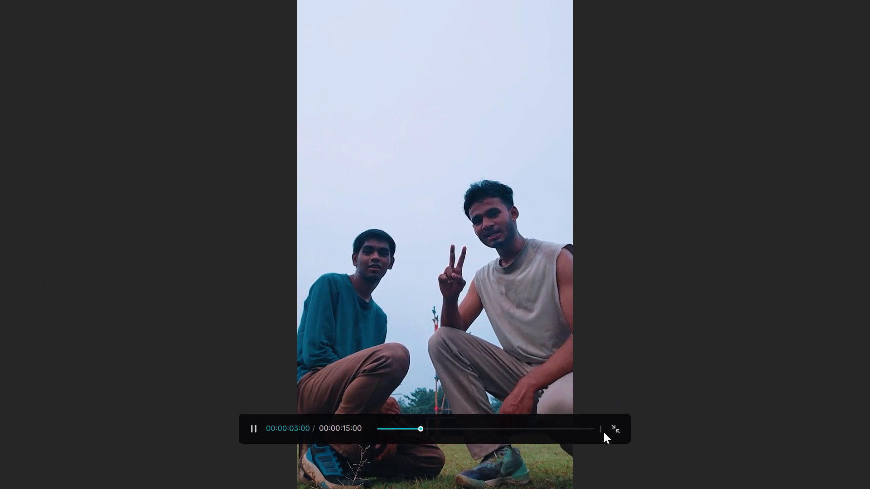
left_click(613, 427)
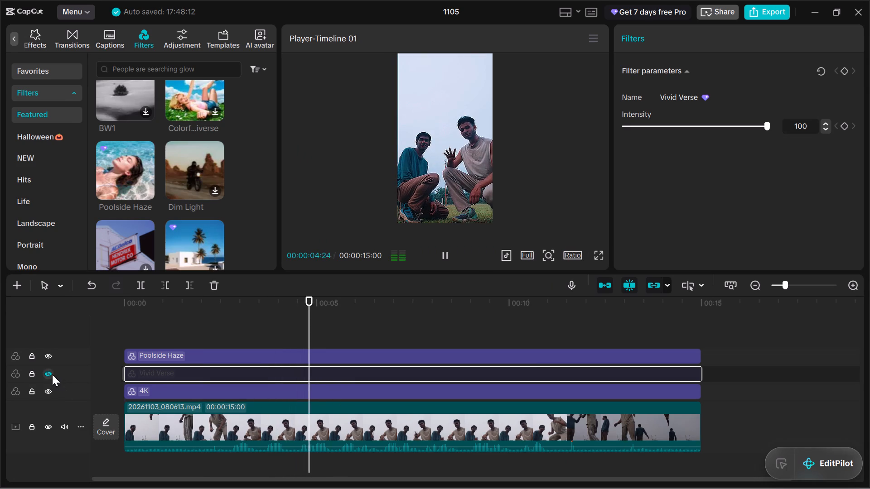
left_click(52, 374)
Lower the intensity of the Poolside Haze filter to 34.
left_click(188, 360)
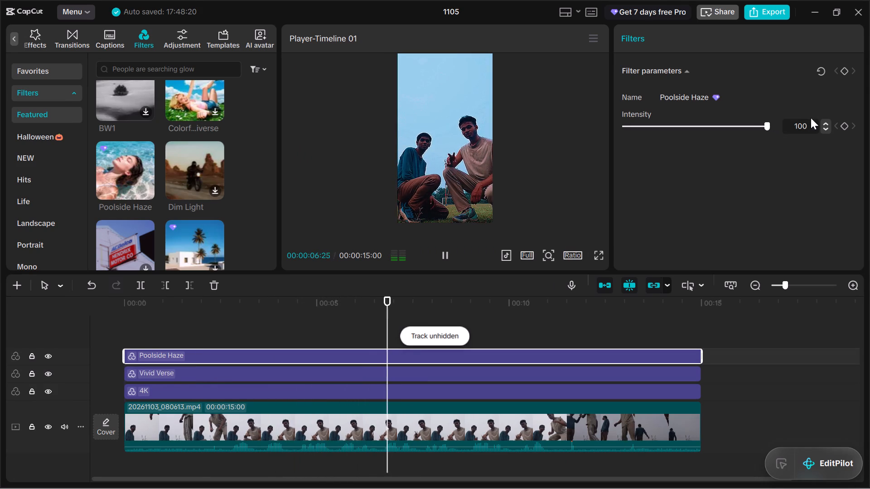
left_click_drag(765, 126, 701, 129)
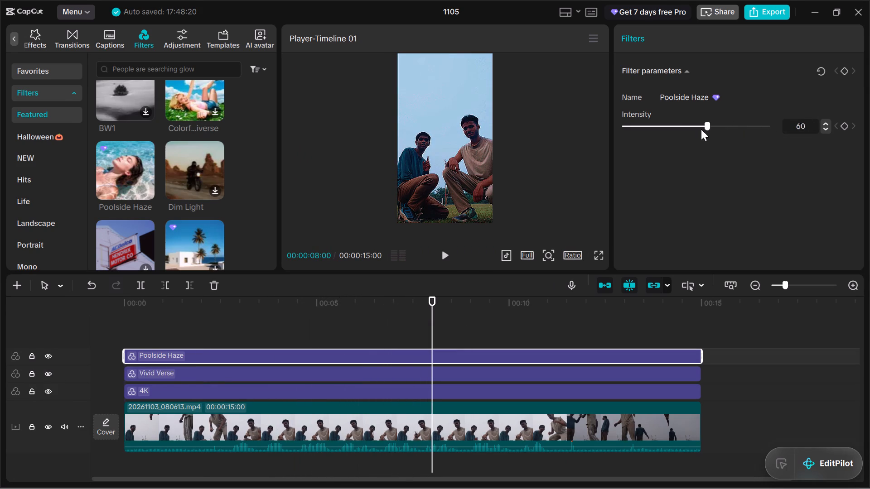
left_click_drag(701, 129, 671, 131)
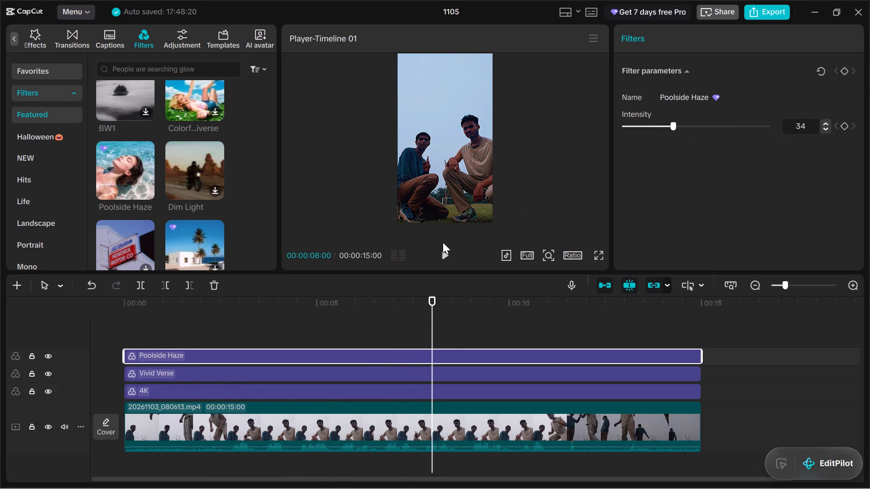
Play the footage in full screen to check the look with the reduced Poolside Haze filter, and return to the editor.
left_click(447, 248)
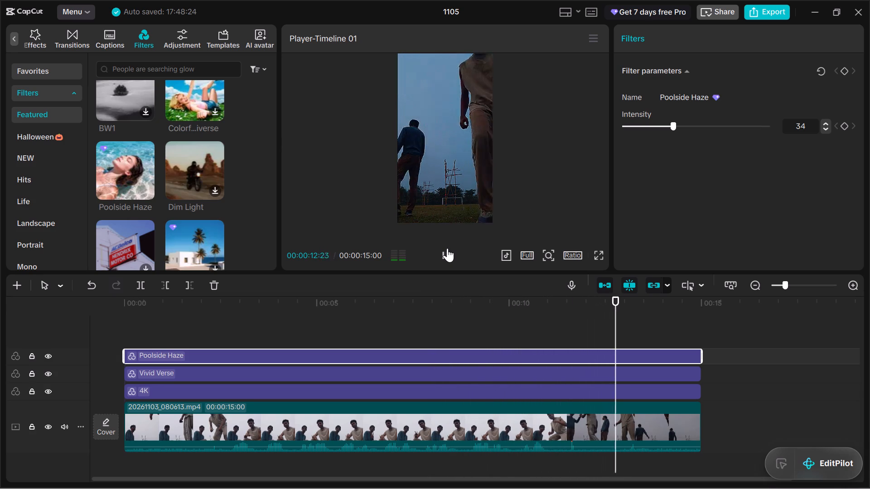
left_click(601, 254)
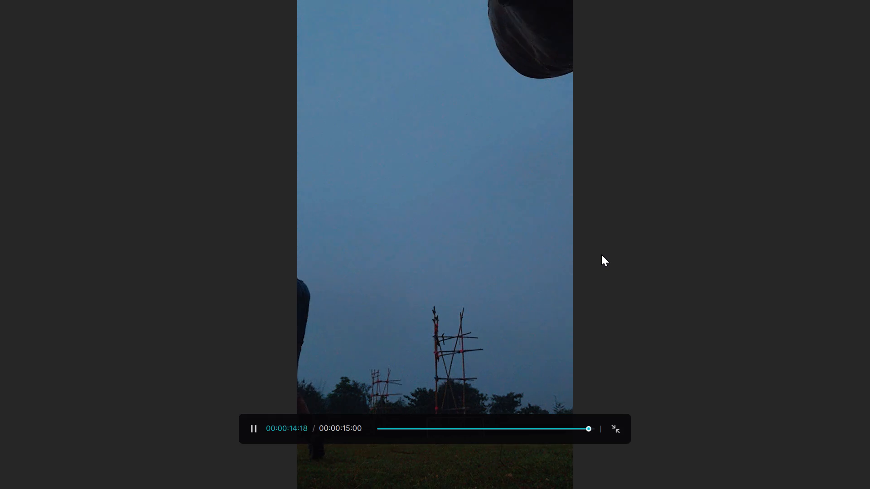
key("space")
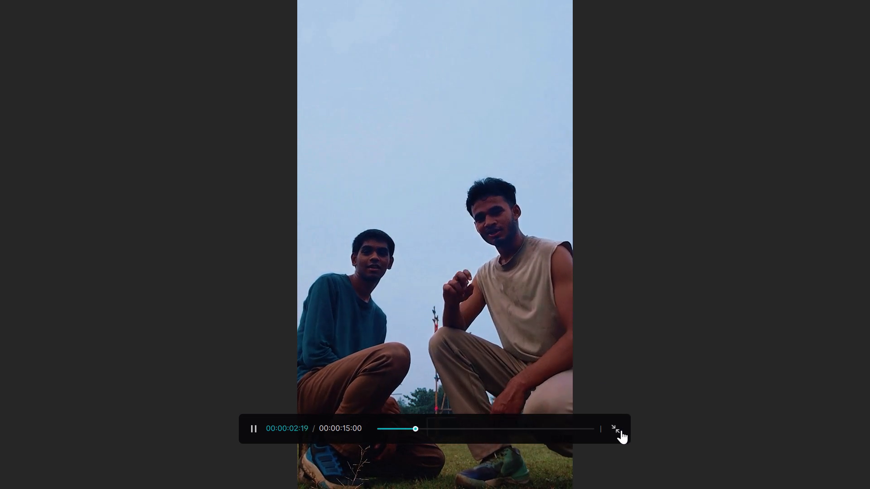
left_click(621, 430)
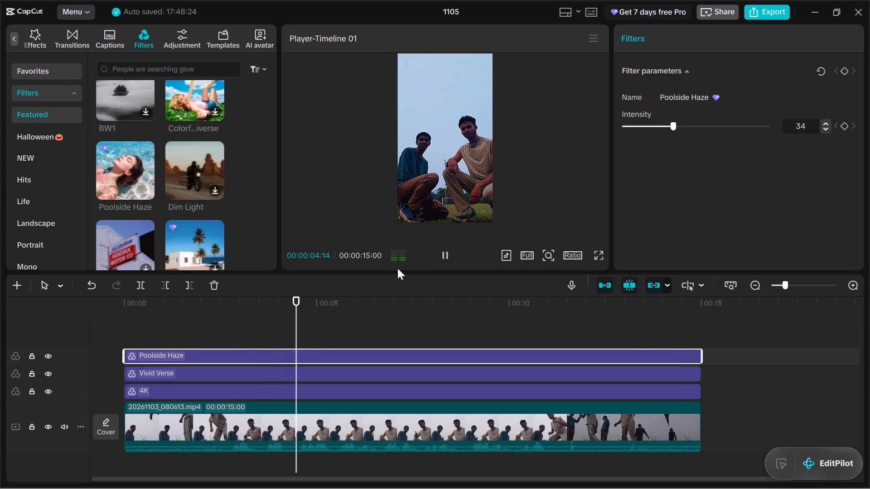
Apply Enhance audio to the video clip on the main track, using noise reduction and loudness normalization.
left_click(712, 330)
left_click(436, 301)
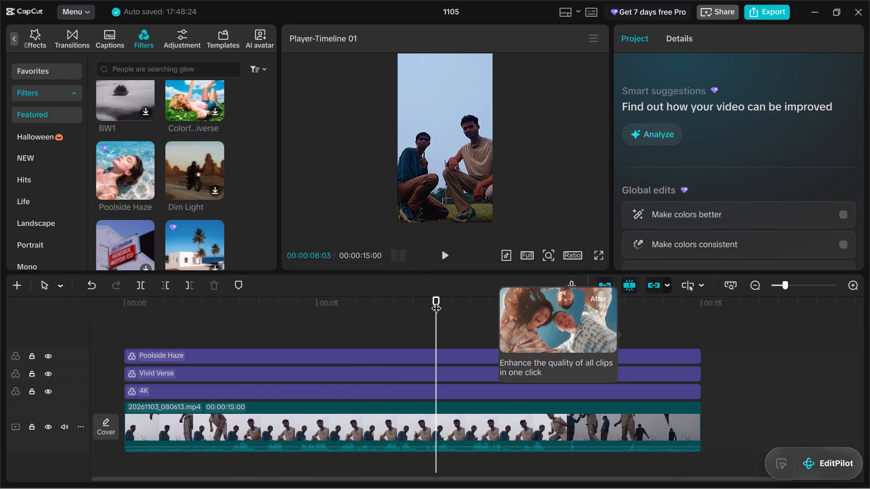
left_click(801, 397)
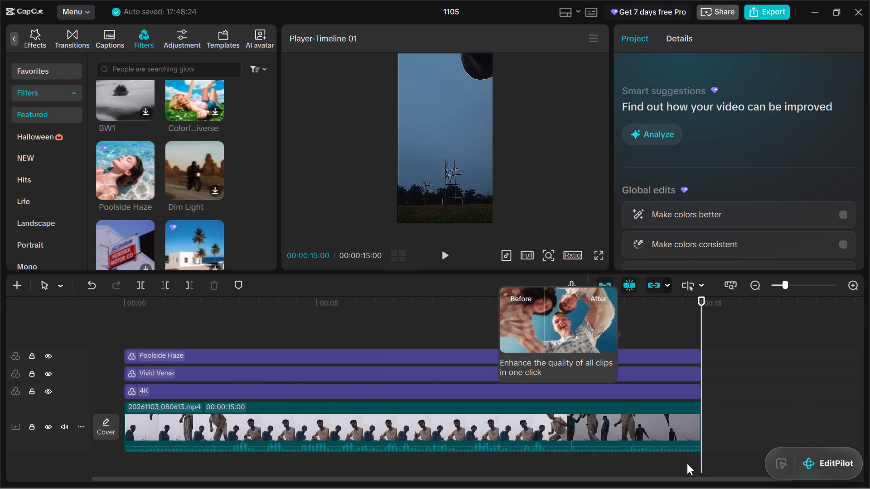
left_click(687, 463)
scroll(687, 463, "down", 1)
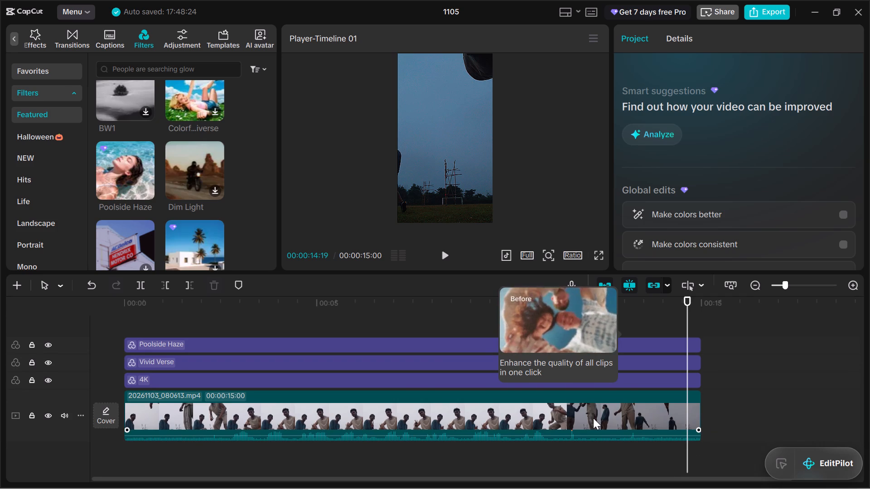
left_click(593, 418)
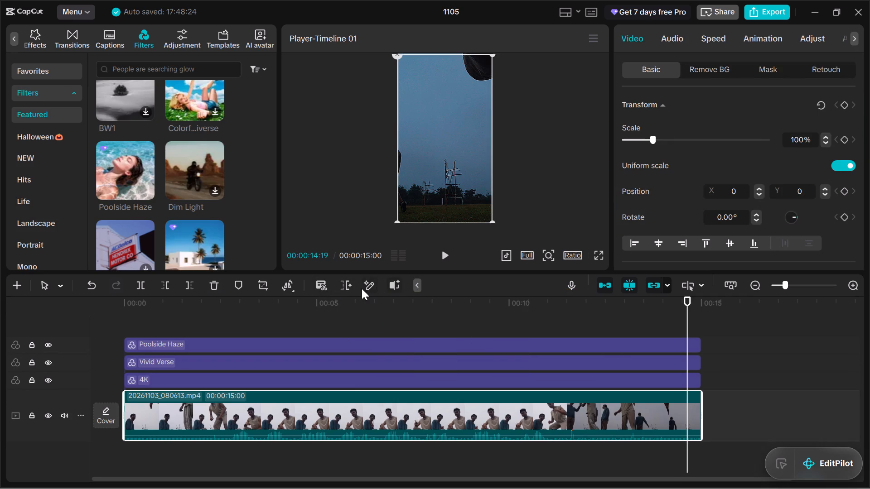
left_click(418, 287)
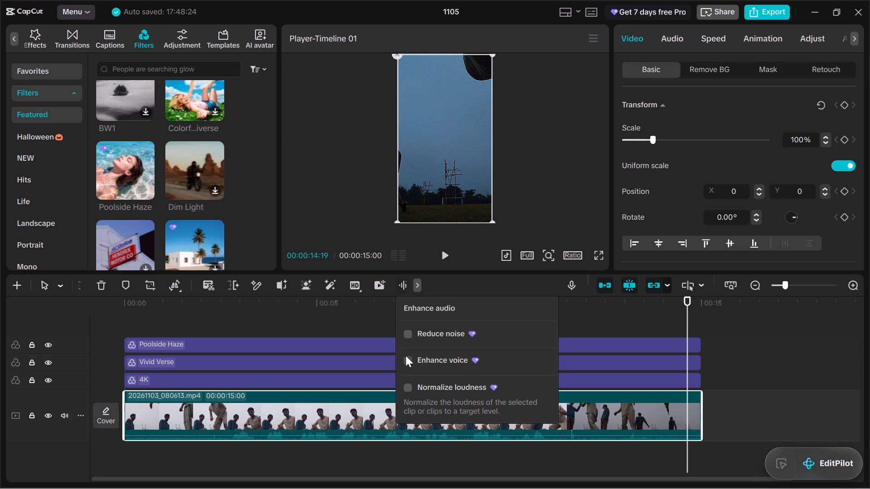
left_click(403, 288)
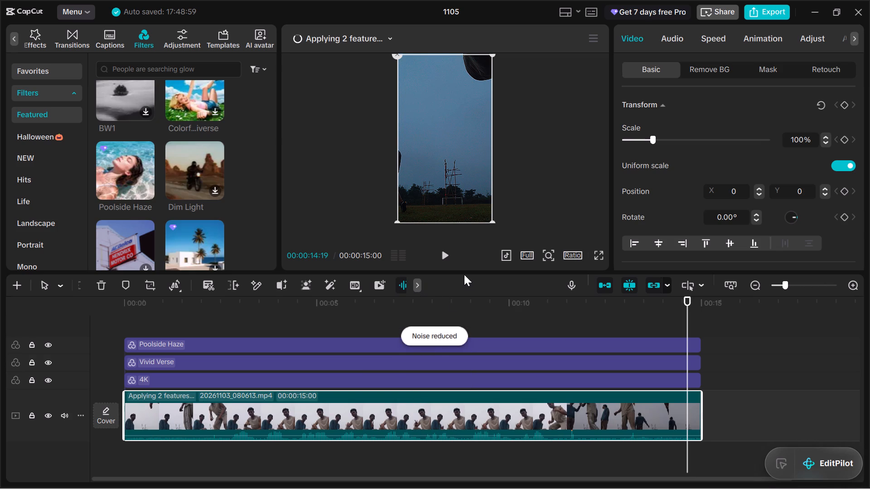
Play the footage, restarting near its beginning, to listen to the enhanced audio.
left_click(446, 251)
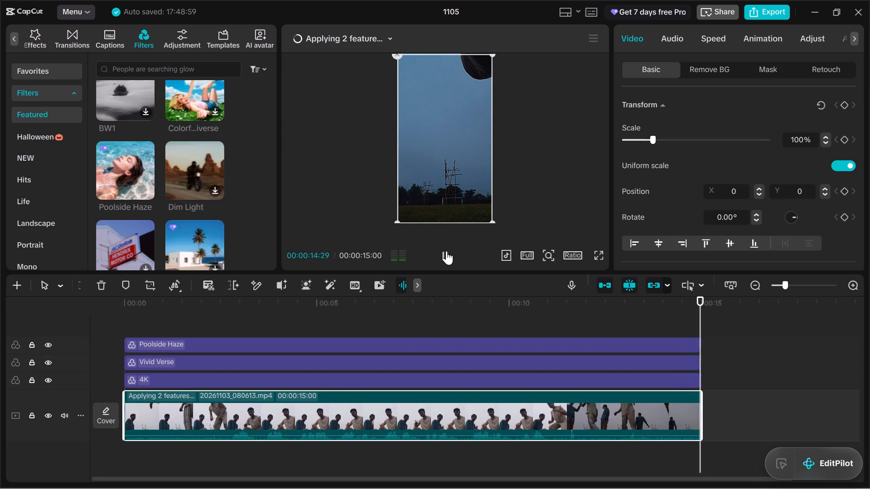
left_click(446, 251)
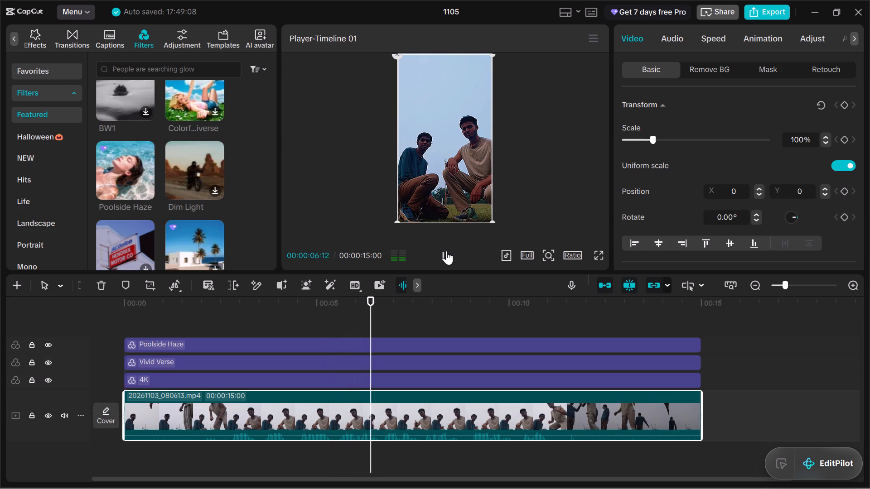
left_click(446, 251)
left_click(142, 307)
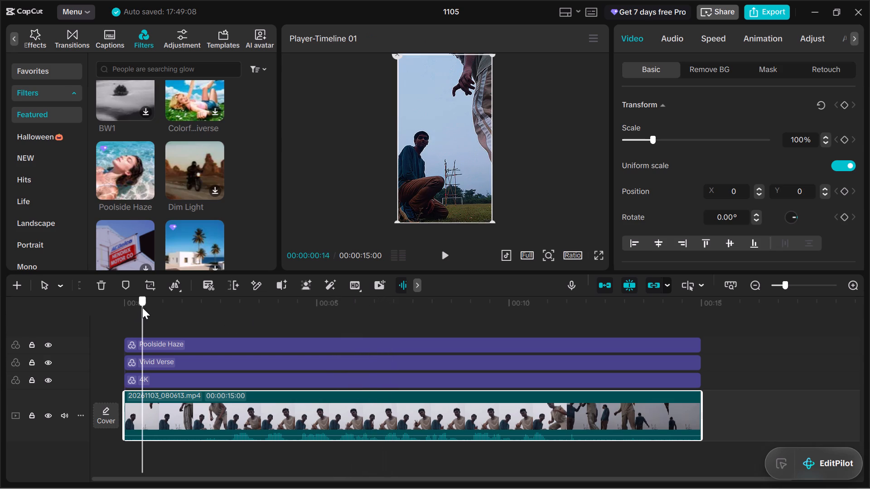
left_click(445, 258)
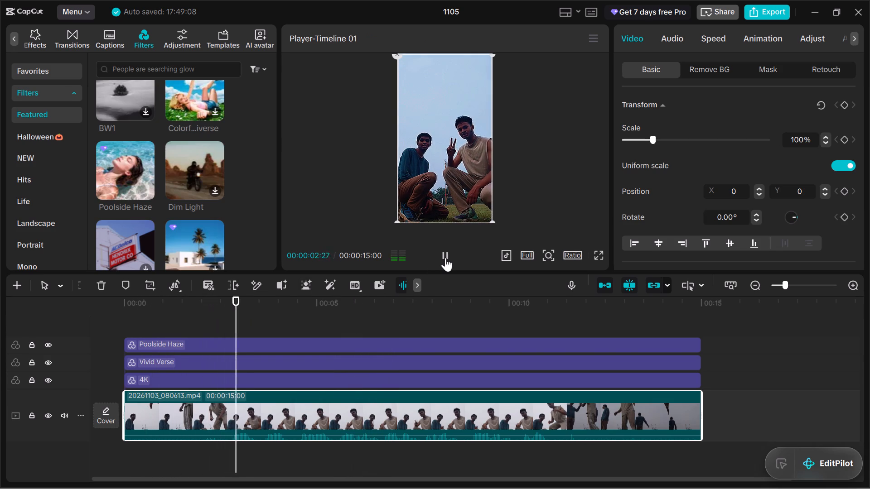
left_click(445, 258)
Trim away the part of the selected video clip before 00:00:02:12 with Delete left.
left_click(237, 297)
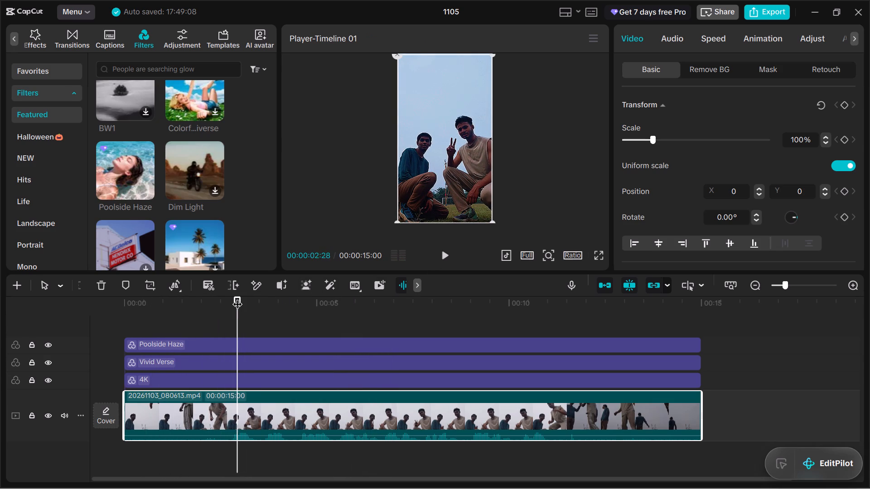
left_click_drag(234, 297, 219, 294)
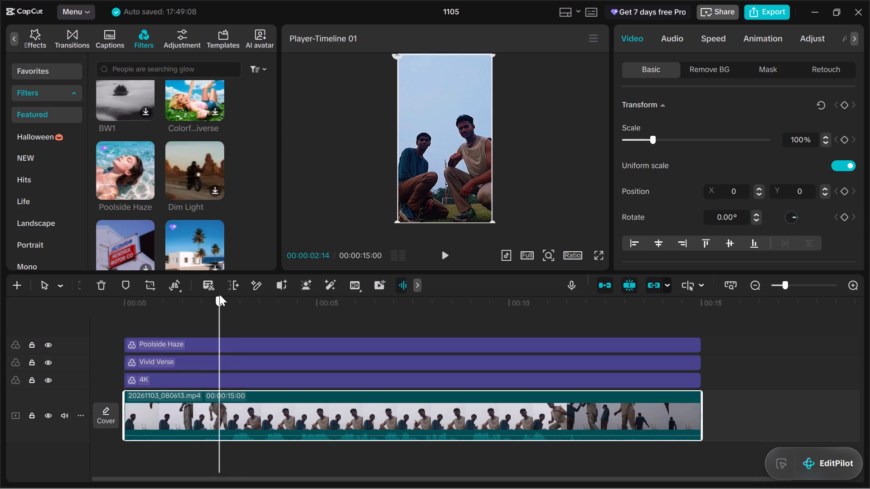
left_click_drag(219, 294, 217, 294)
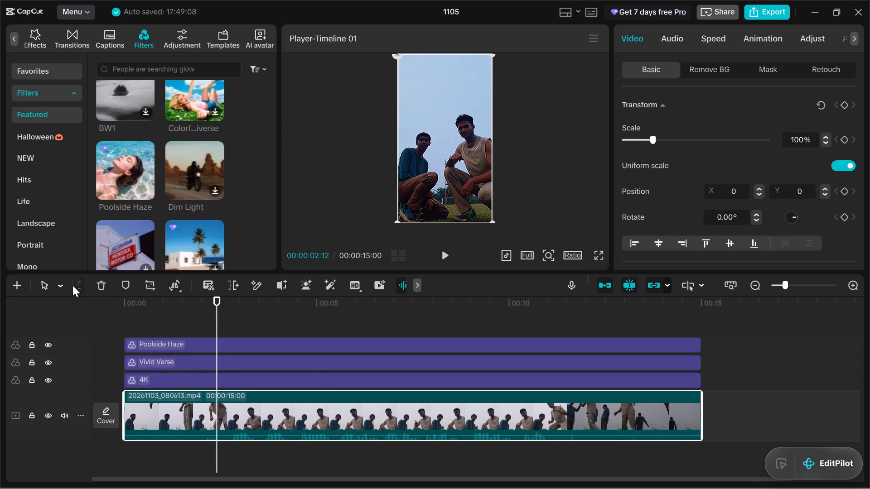
left_click(421, 285)
left_click(421, 285)
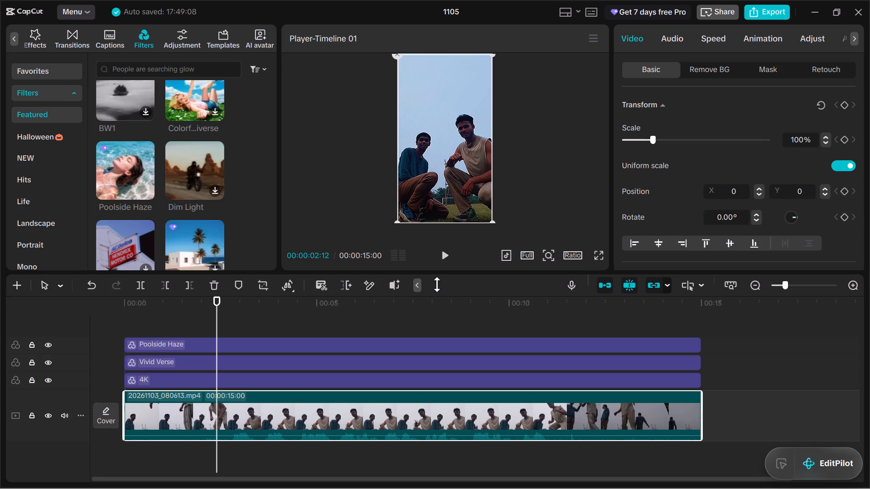
left_click_drag(418, 284, 438, 284)
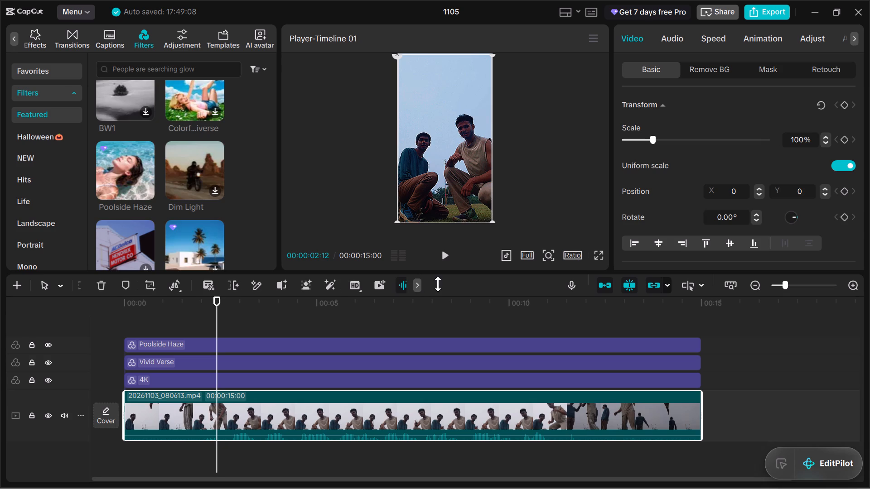
left_click_drag(438, 284, 437, 283)
left_click(420, 286)
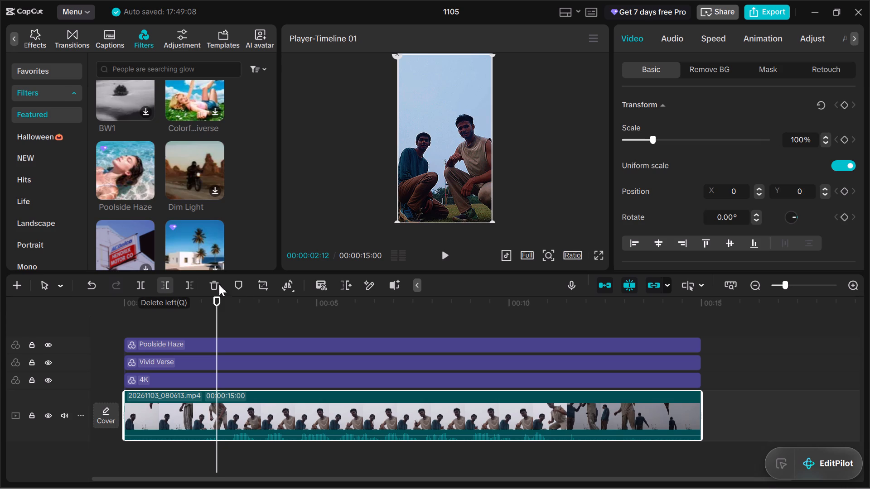
key("q")
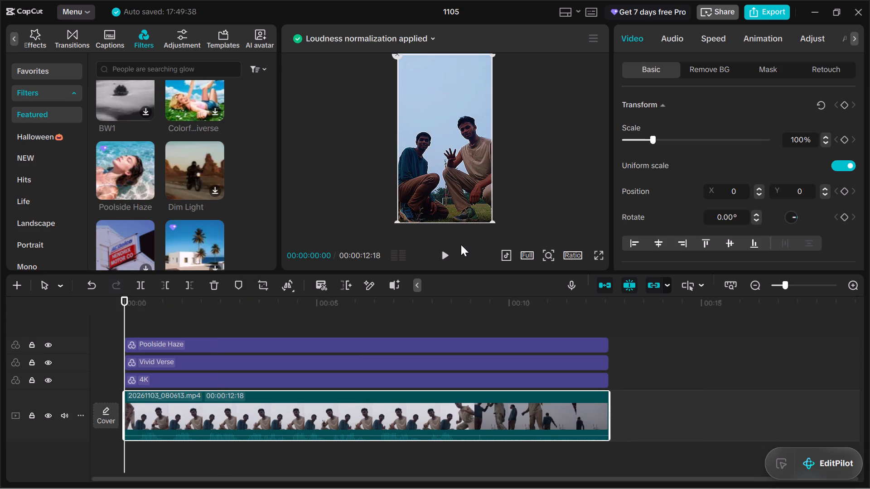
Play the trimmed footage from its new start to check the opening.
left_click(447, 252)
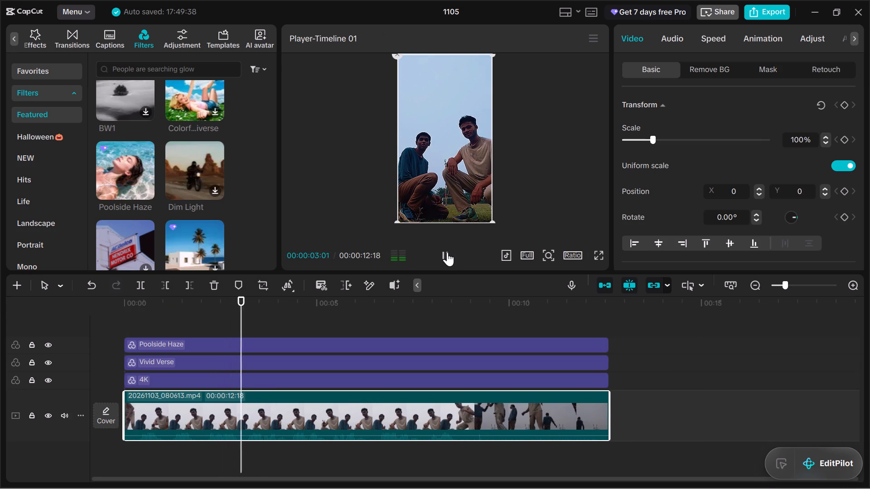
left_click_drag(148, 304, 112, 304)
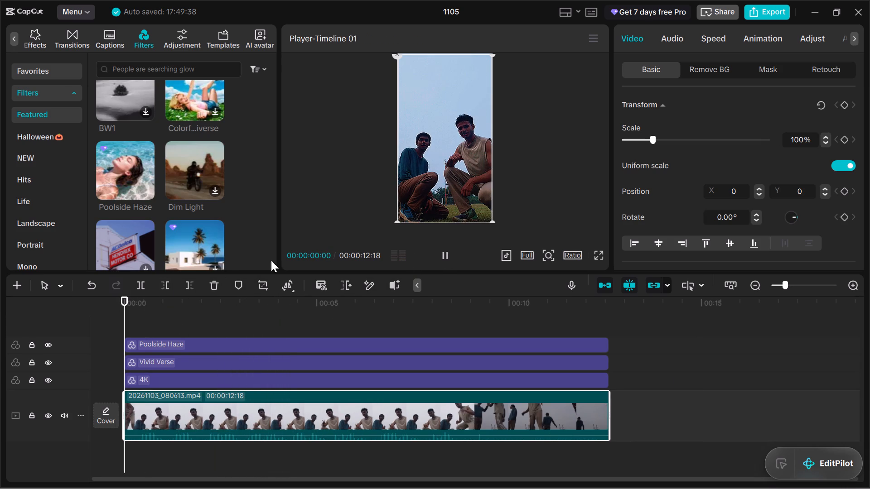
left_click(446, 252)
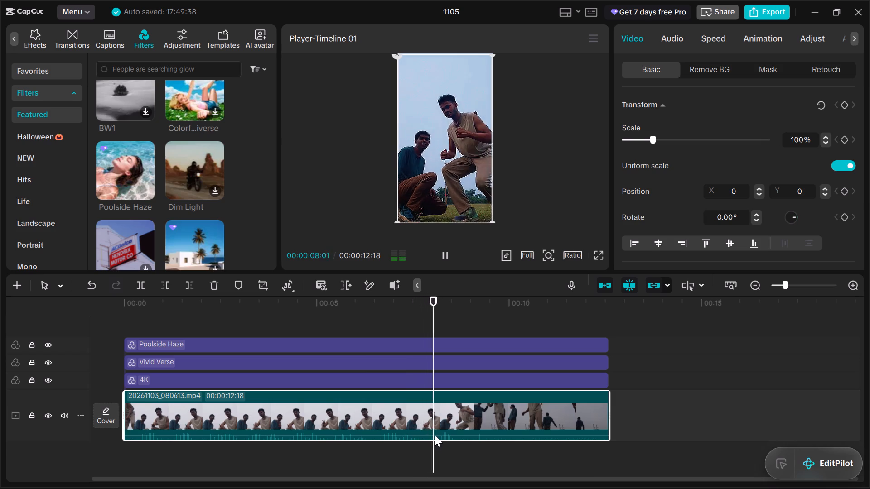
Extract the audio of the trimmed video clip onto a separate audio track.
right_click(419, 415)
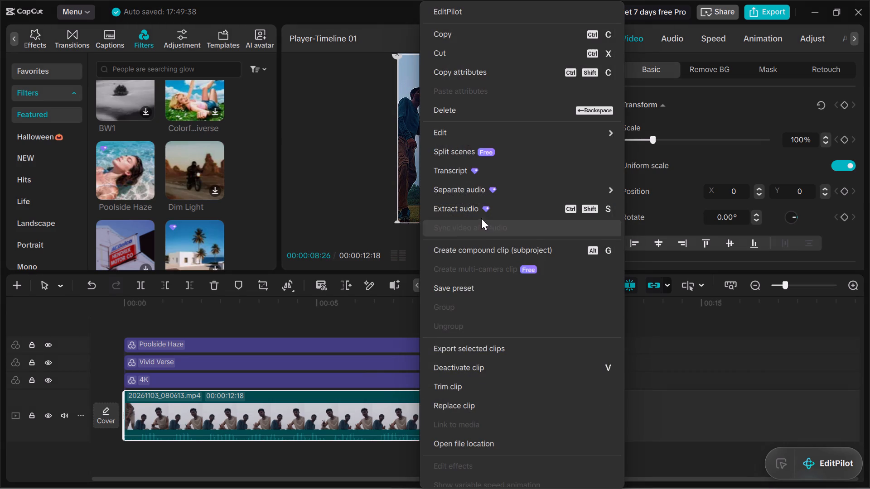
left_click(479, 209)
scroll(629, 329, "down", 1)
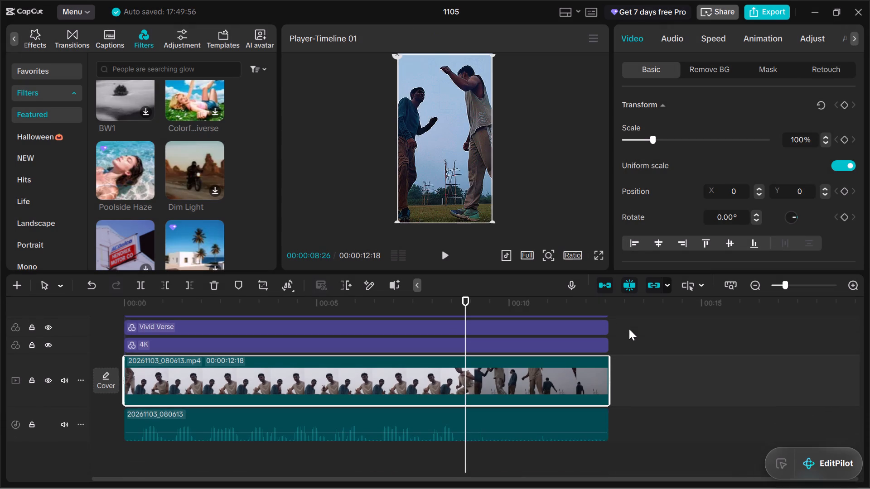
scroll(629, 329, "down", 1)
Find the end point of the handshake and trim away the part of the video clip after 00:00:09:23 with Delete right.
left_click(448, 252)
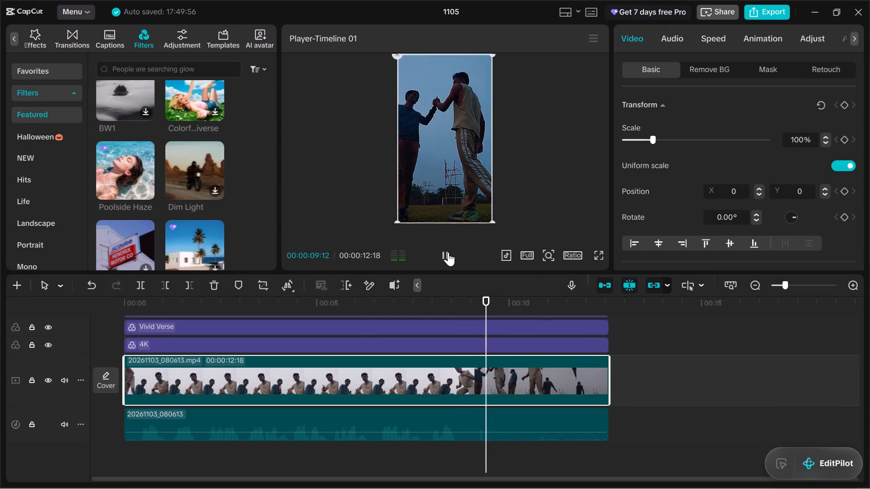
left_click(448, 252)
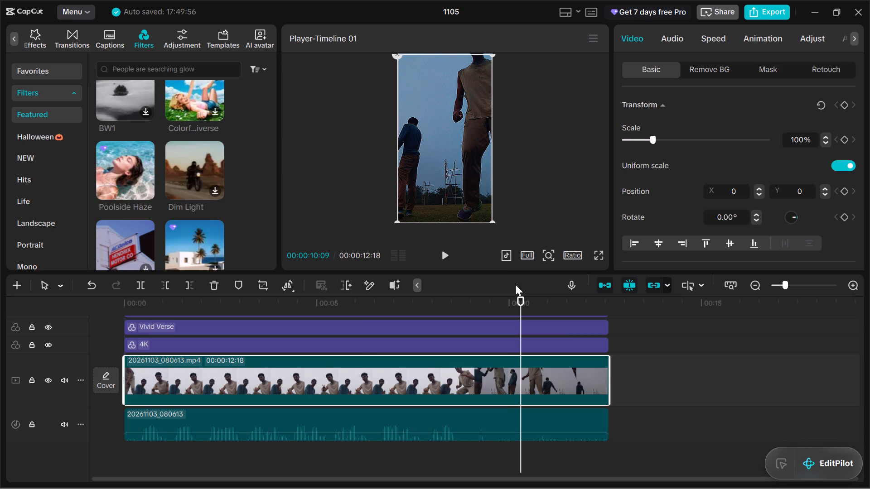
left_click_drag(522, 297, 468, 299)
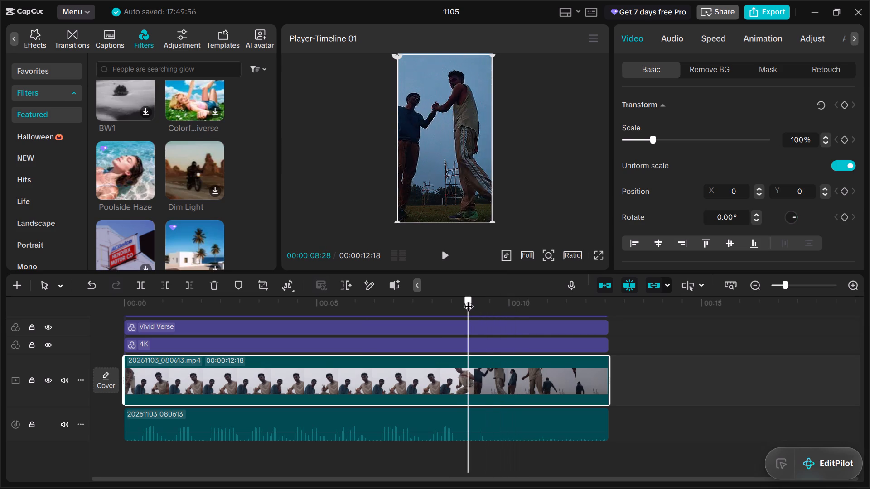
left_click_drag(468, 299, 476, 300)
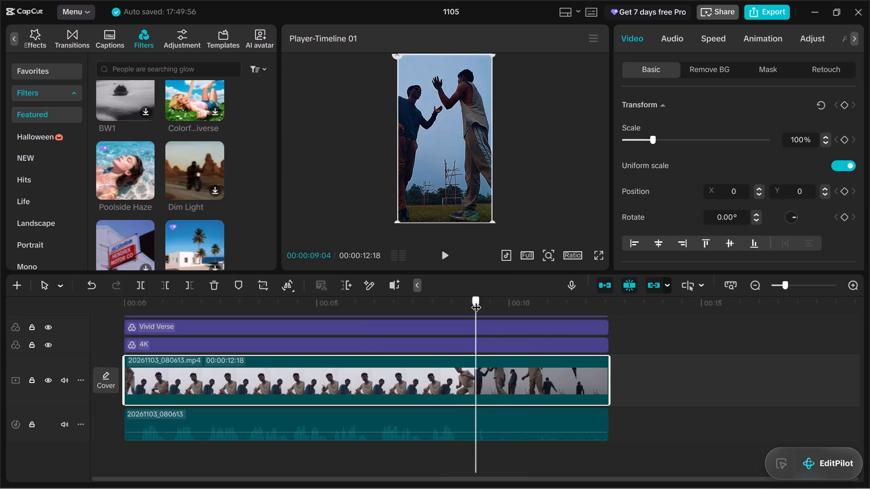
left_click_drag(476, 300, 586, 293)
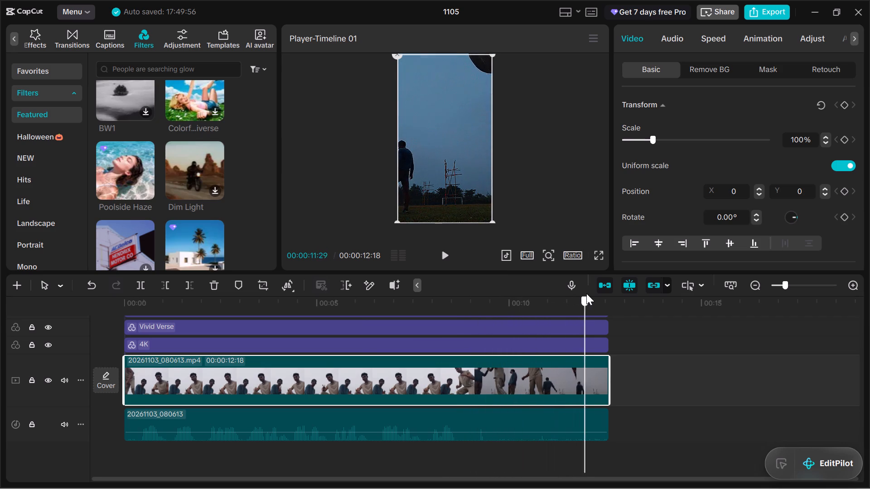
left_click_drag(586, 293, 497, 294)
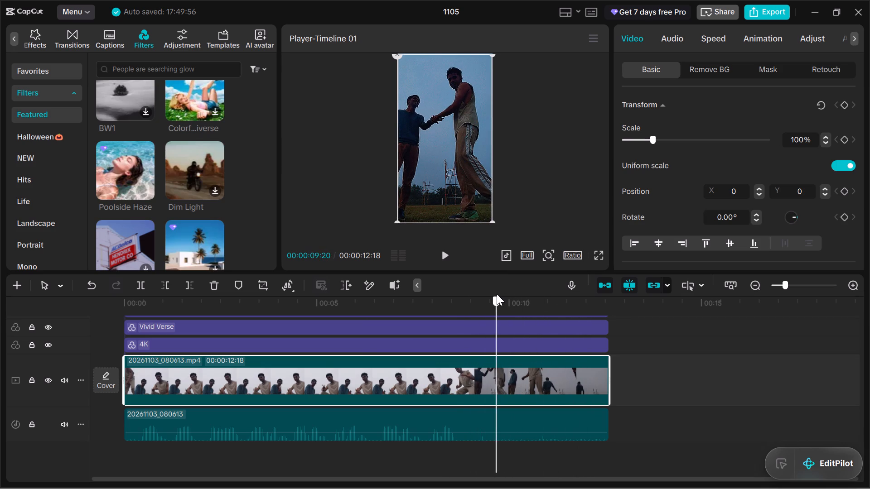
left_click_drag(497, 294, 454, 298)
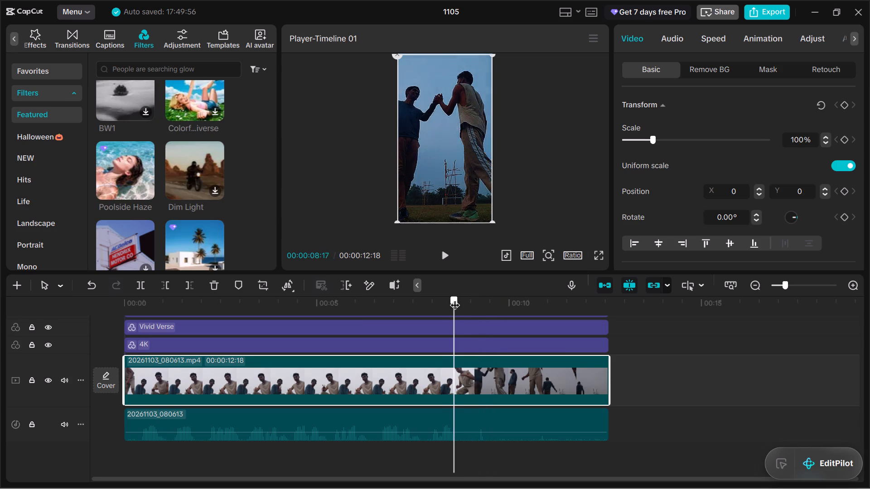
left_click_drag(454, 298, 455, 298)
left_click(445, 254)
left_click(445, 254)
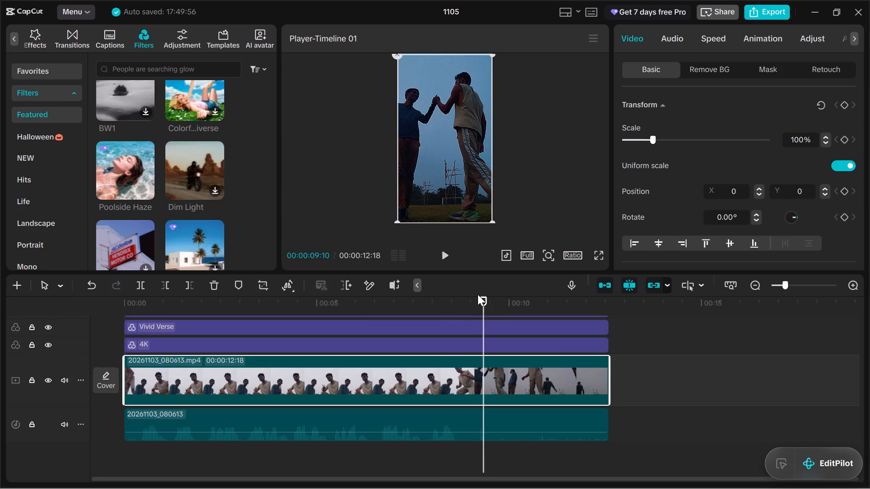
left_click(446, 254)
left_click(446, 254)
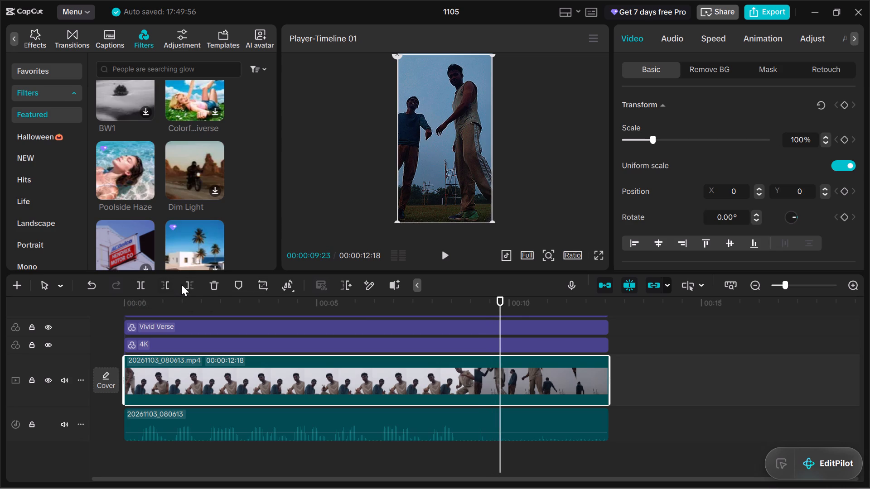
key("w")
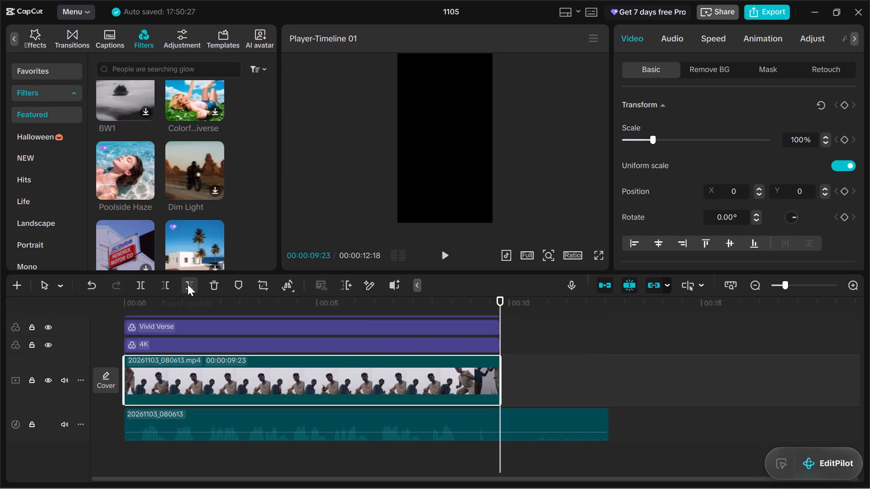
Trim the extracted audio clip with Delete right so that it also ends at 00:00:09:23.
left_click(516, 423)
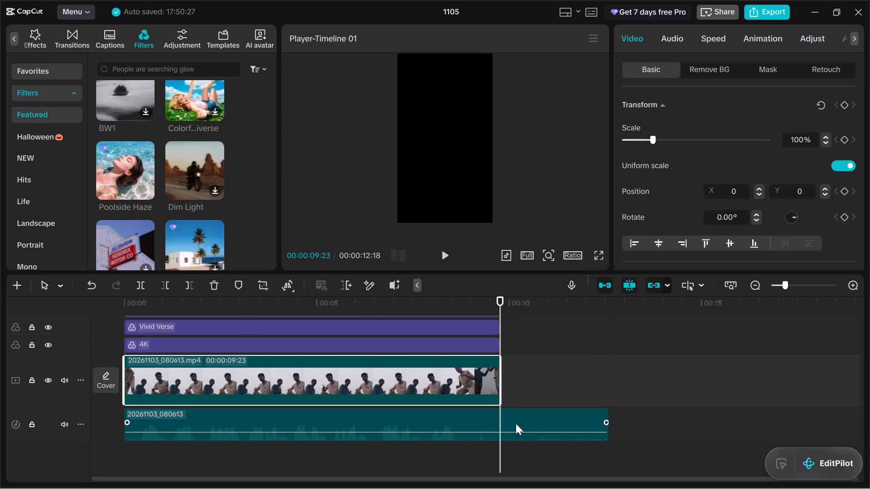
key("w")
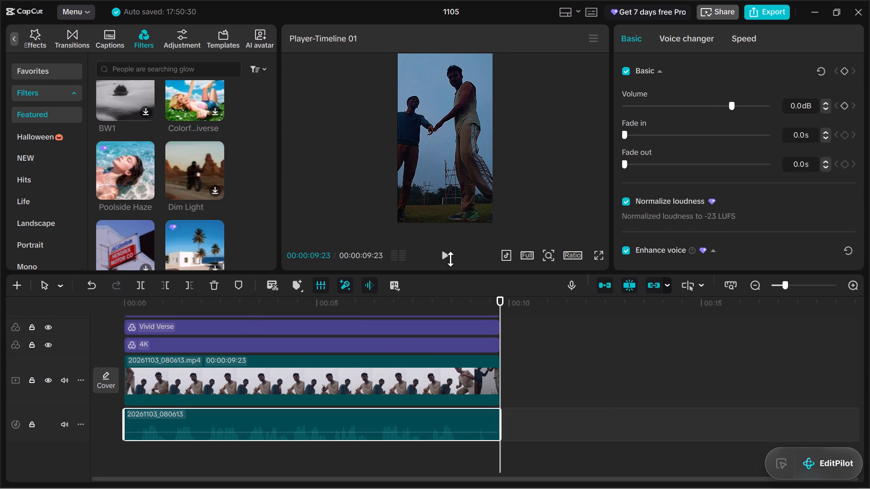
Play the trimmed video and audio through to their new end.
left_click(443, 257)
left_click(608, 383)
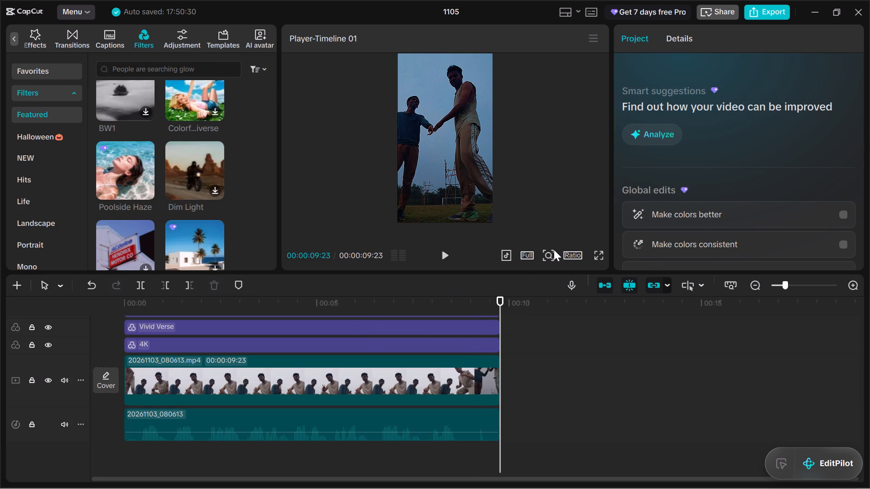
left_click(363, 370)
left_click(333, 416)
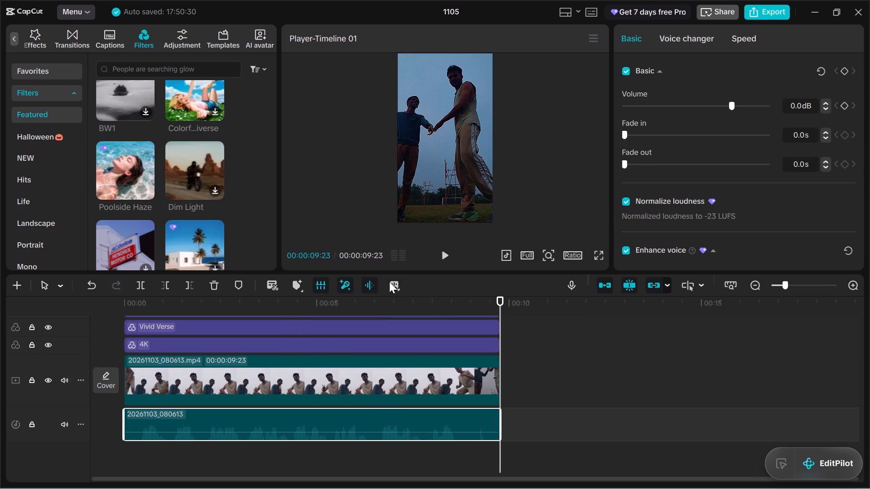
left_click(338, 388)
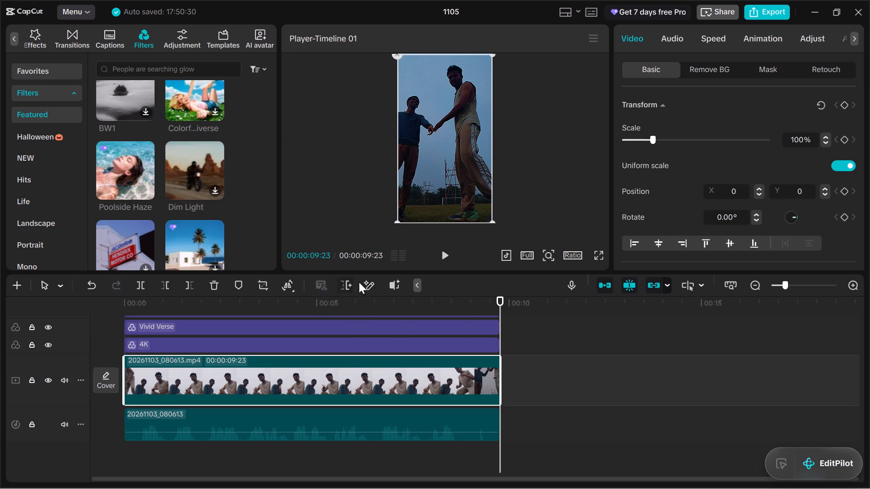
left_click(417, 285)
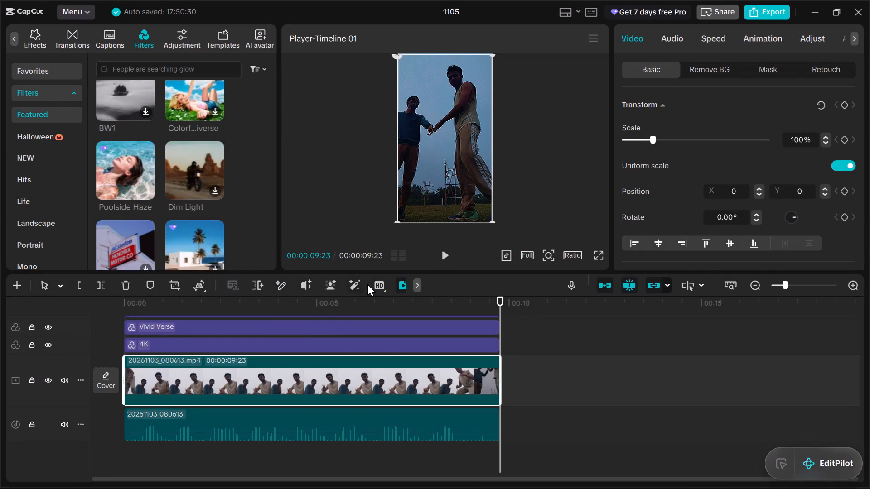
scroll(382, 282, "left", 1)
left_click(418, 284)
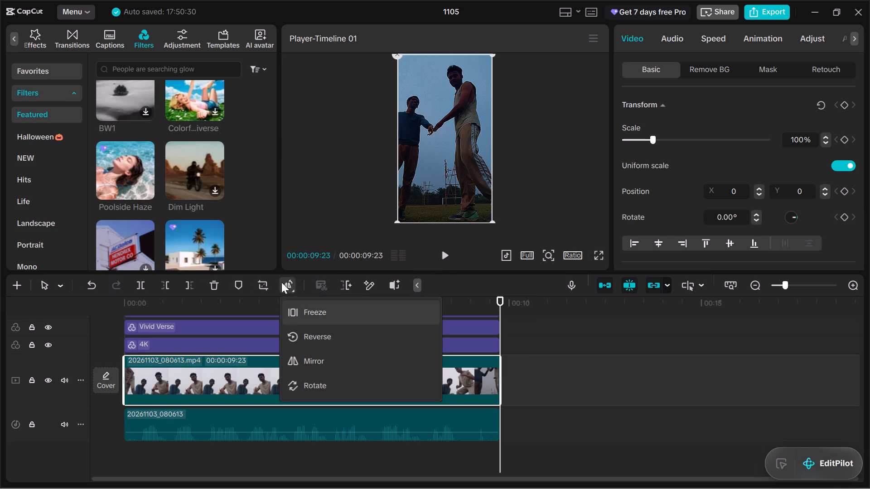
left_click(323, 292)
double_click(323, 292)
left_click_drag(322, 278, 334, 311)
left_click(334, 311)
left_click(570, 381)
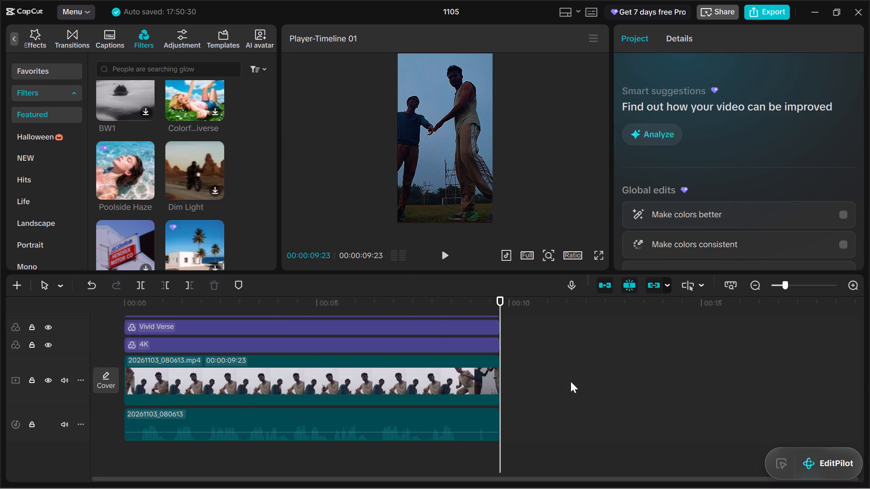
Play the trimmed footage again, pausing and resuming near its beginning, to check the picture and enhanced audio.
left_click(440, 253)
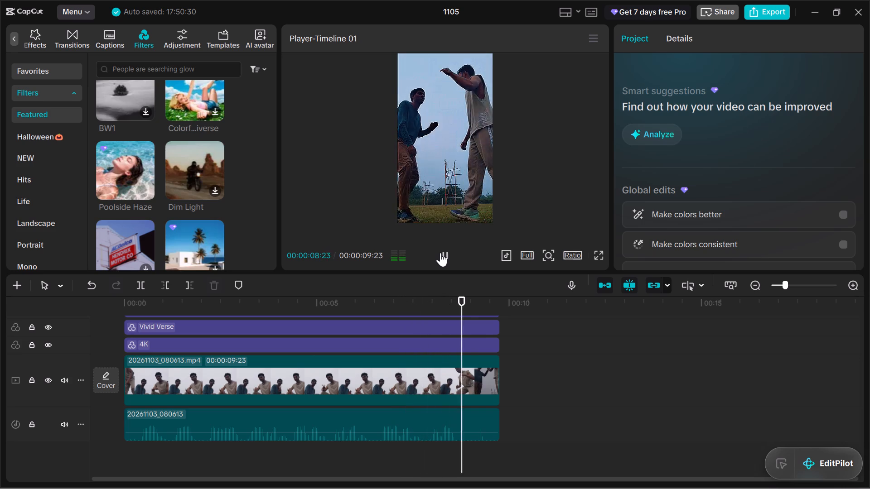
left_click(440, 253)
left_click(440, 253)
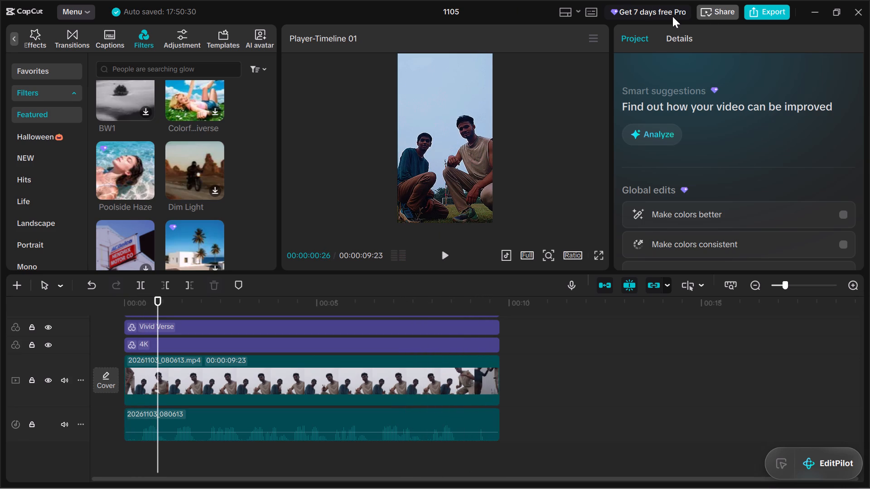
left_click(451, 248)
left_click(451, 248)
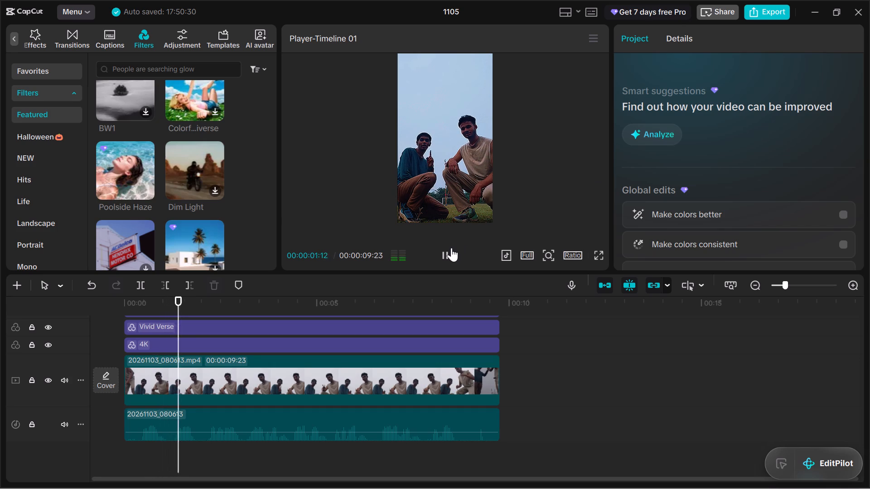
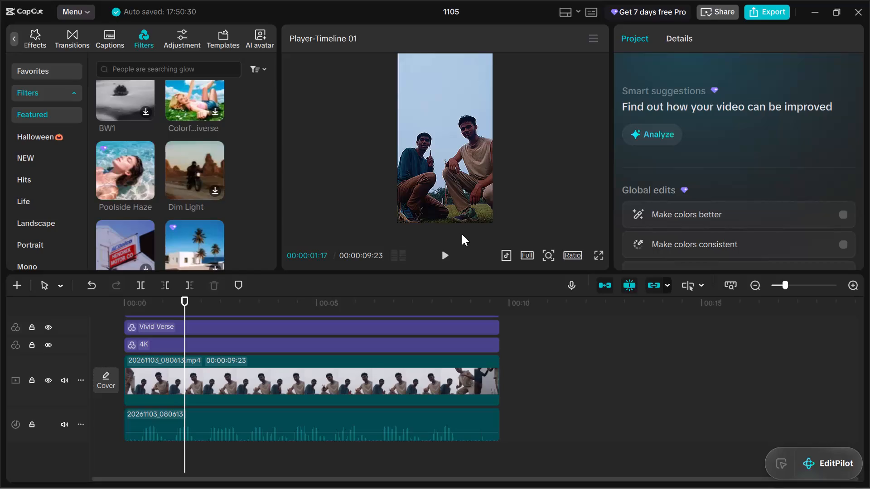
Resume playback and watch the rest of the trimmed footage through to its end at 00:00:09:23.
key("space")
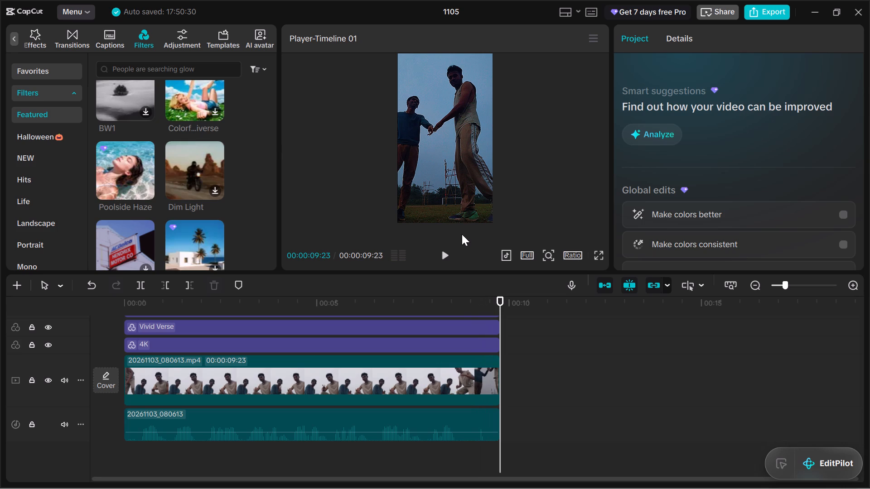
Switch from CapCut to the PlanetVPN window.
key("alt+Tab")
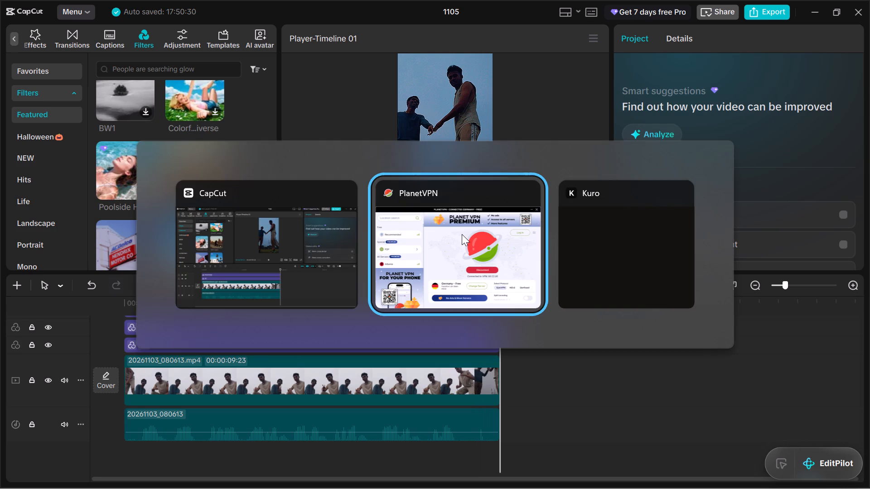